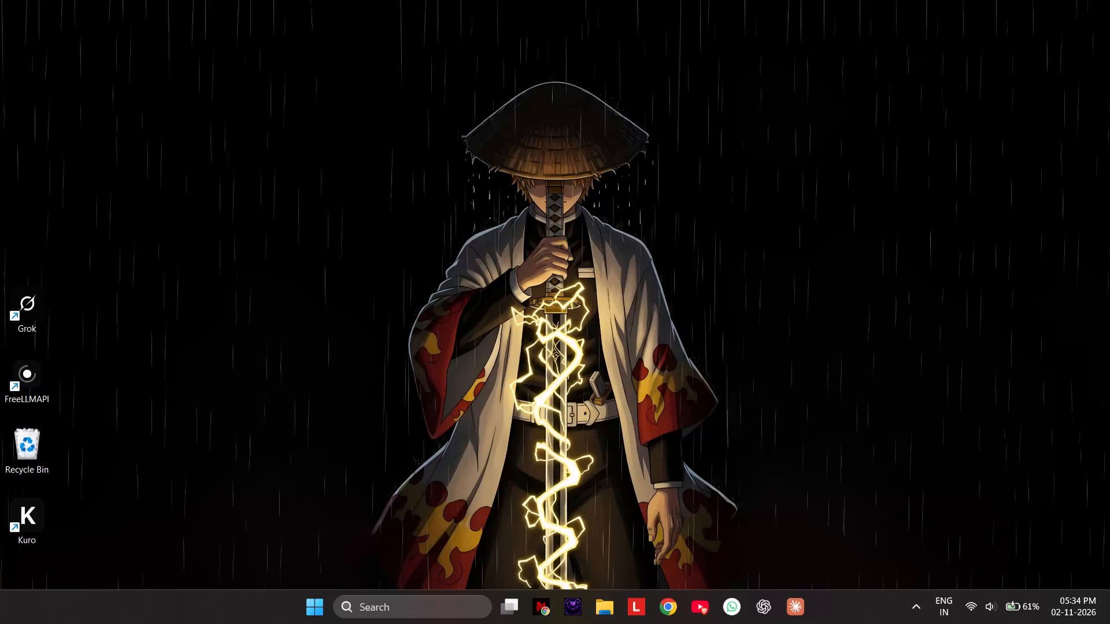
Switch to Chrome and close the NetMirror tab and its pop-up tab, keeping only the TradingView chart open.
{"action": "left_click", "coordinate": [382, 536]}
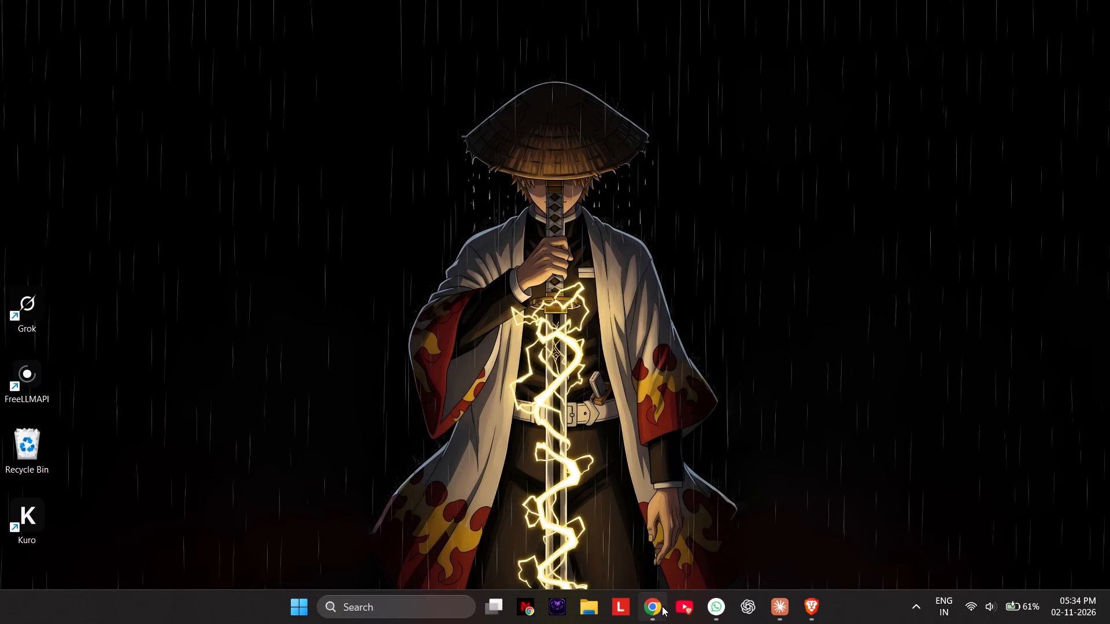
{"action": "left_click", "coordinate": [646, 611]}
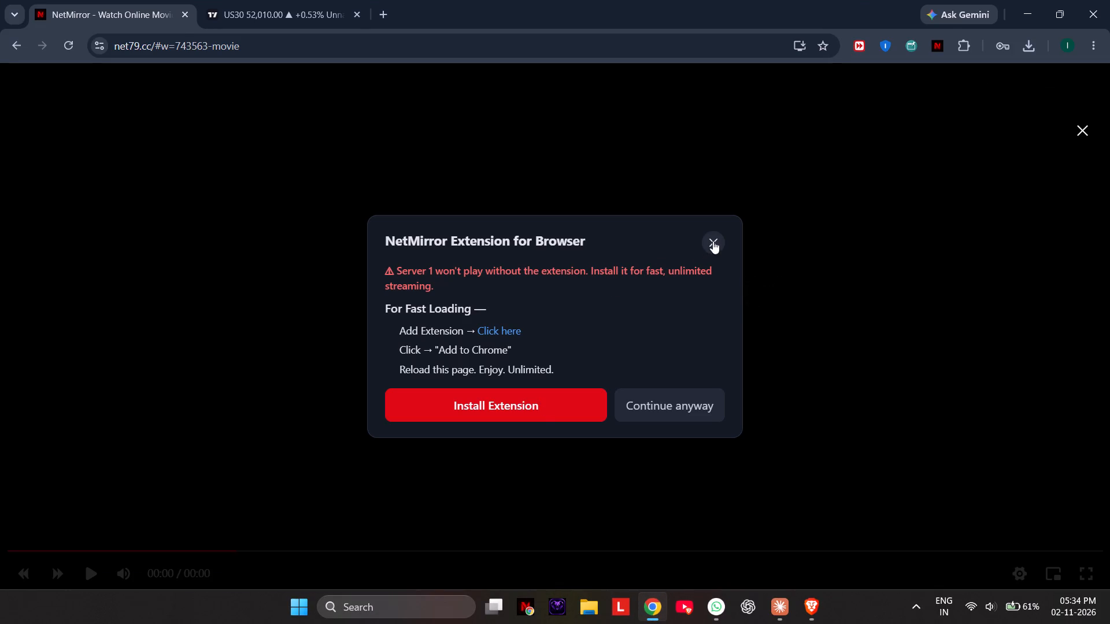
{"action": "left_click", "coordinate": [713, 241]}
{"action": "left_click", "coordinate": [356, 14]}
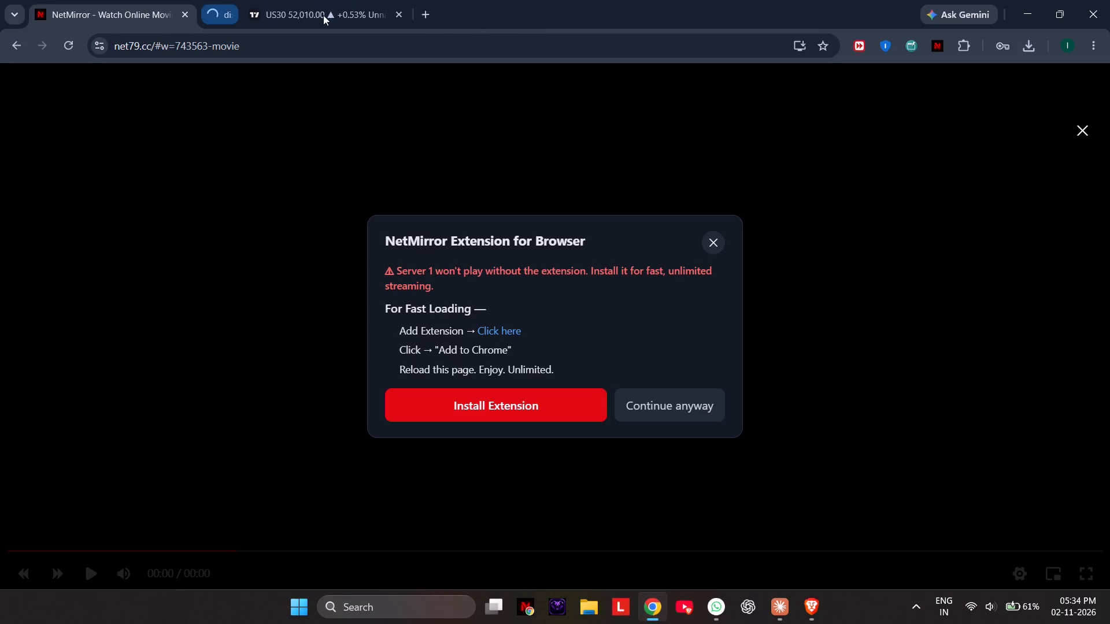
{"action": "left_click", "coordinate": [216, 13]}
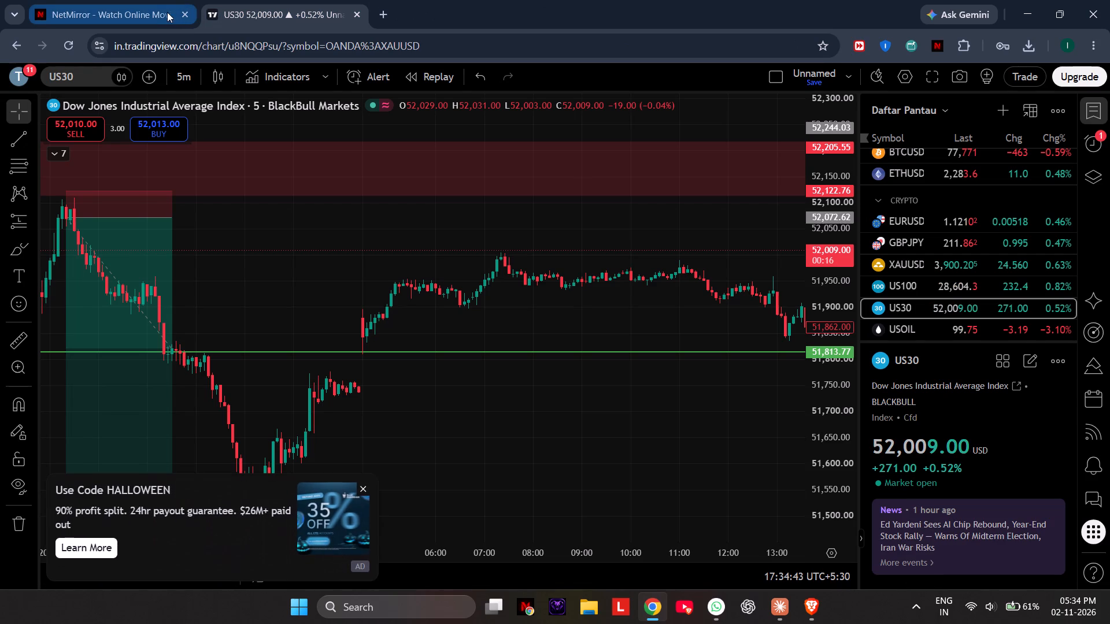
{"action": "left_click", "coordinate": [184, 12]}
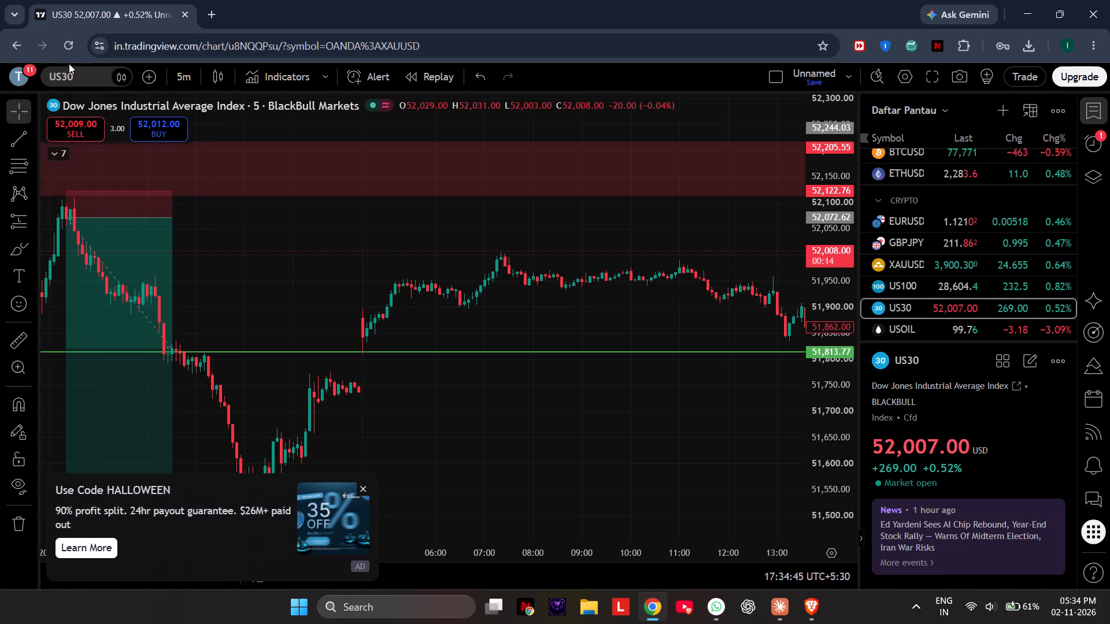
Reload the TradingView chart page.
{"action": "left_click", "coordinate": [69, 49]}
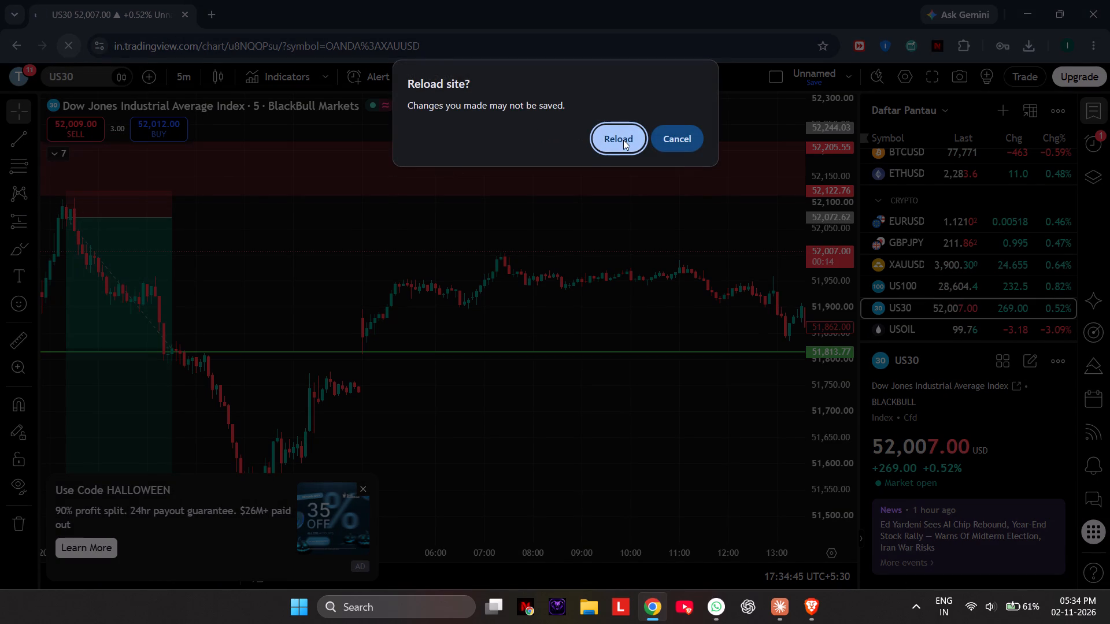
{"action": "left_click", "coordinate": [623, 140]}
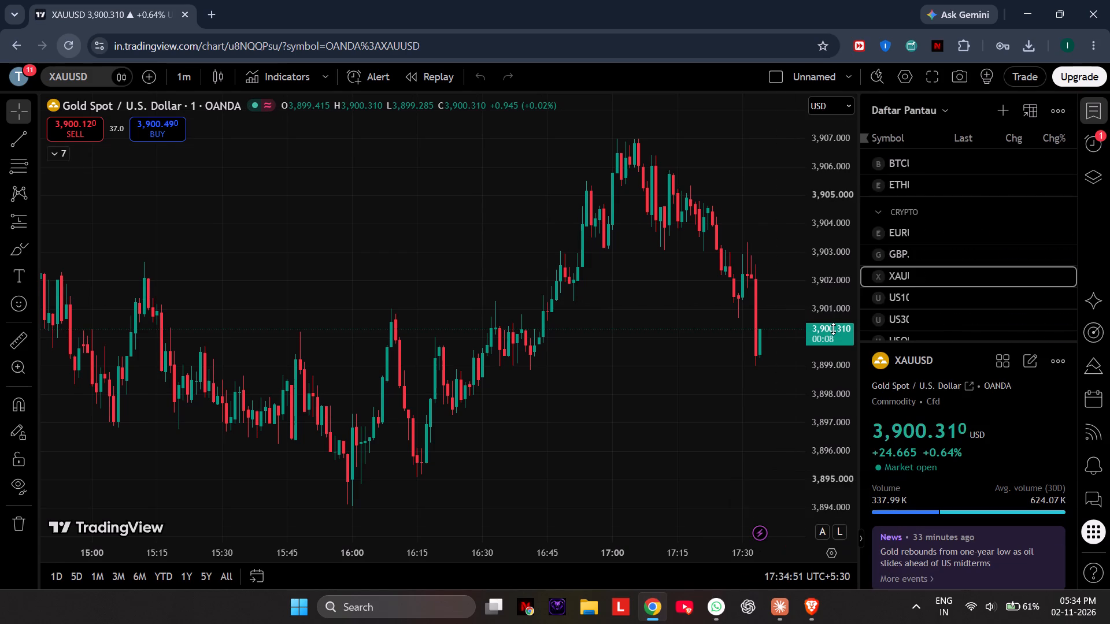
Set the XAUUSD chart to the 15-minute timeframe, reset its view and examine the recent price action.
{"action": "scroll", "coordinate": [831, 339], "scroll_direction": "down", "scroll_amount": 7}
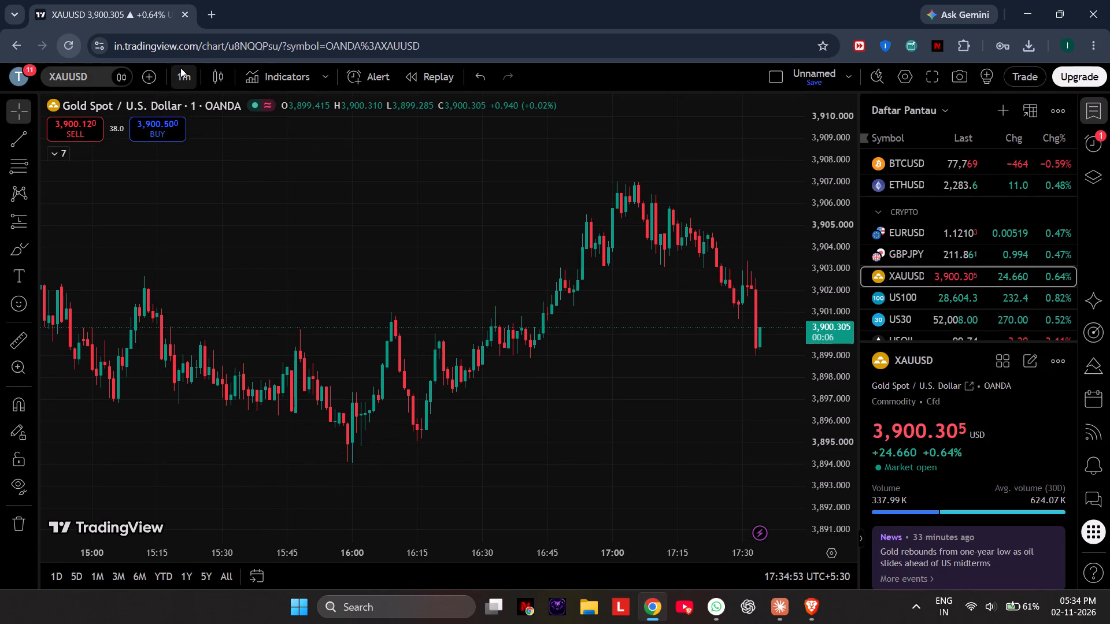
{"action": "left_click", "coordinate": [180, 68]}
{"action": "left_click", "coordinate": [228, 530]}
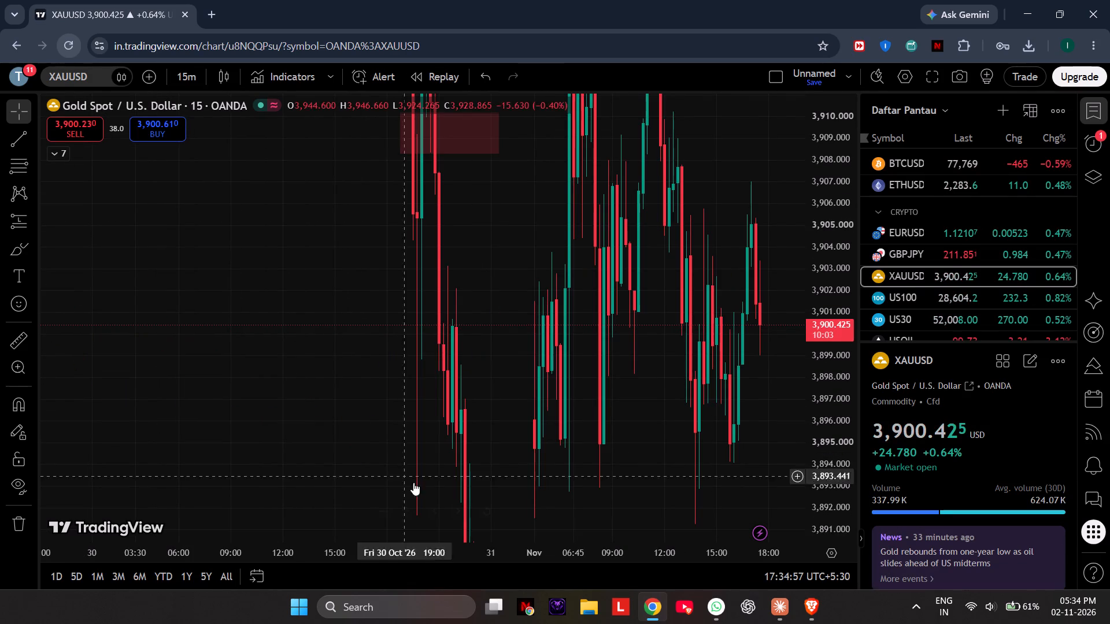
{"action": "left_click", "coordinate": [485, 506]}
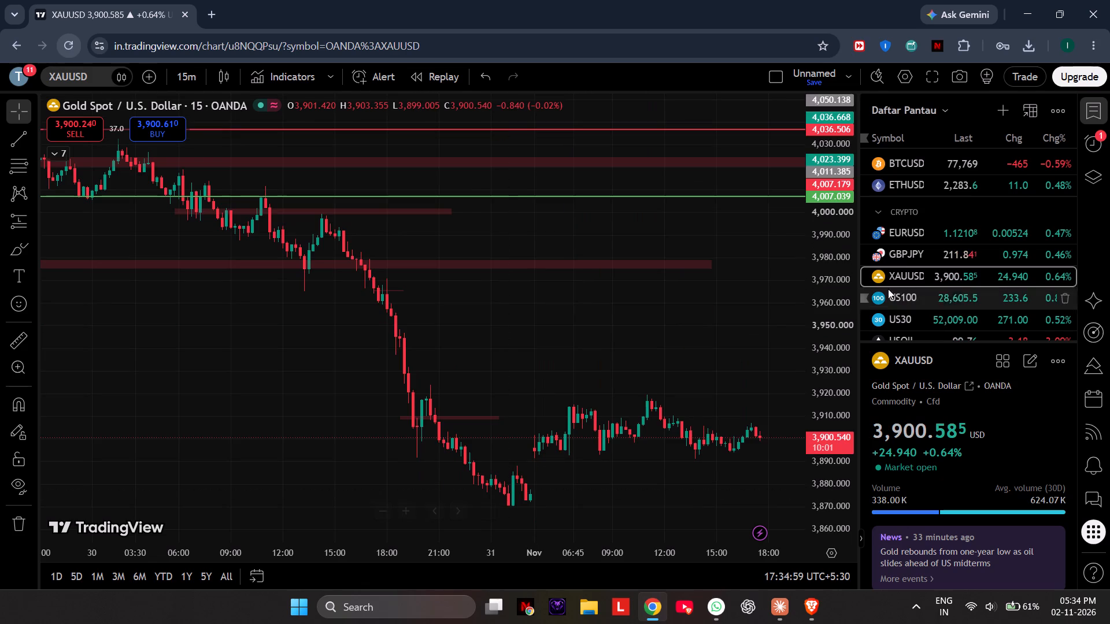
{"action": "scroll", "coordinate": [824, 424], "scroll_direction": "up", "scroll_amount": 2}
{"action": "left_click_drag", "start_coordinate": [685, 450], "coordinate": [664, 433]}
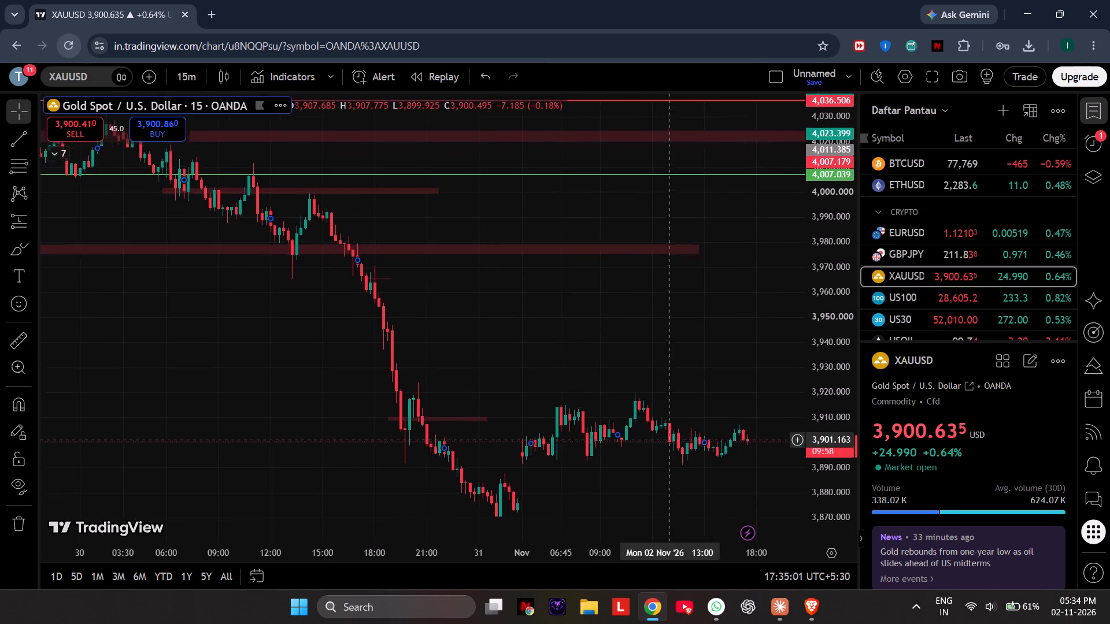
{"action": "left_click_drag", "start_coordinate": [664, 433], "coordinate": [586, 348]}
{"action": "left_click", "coordinate": [570, 392]}
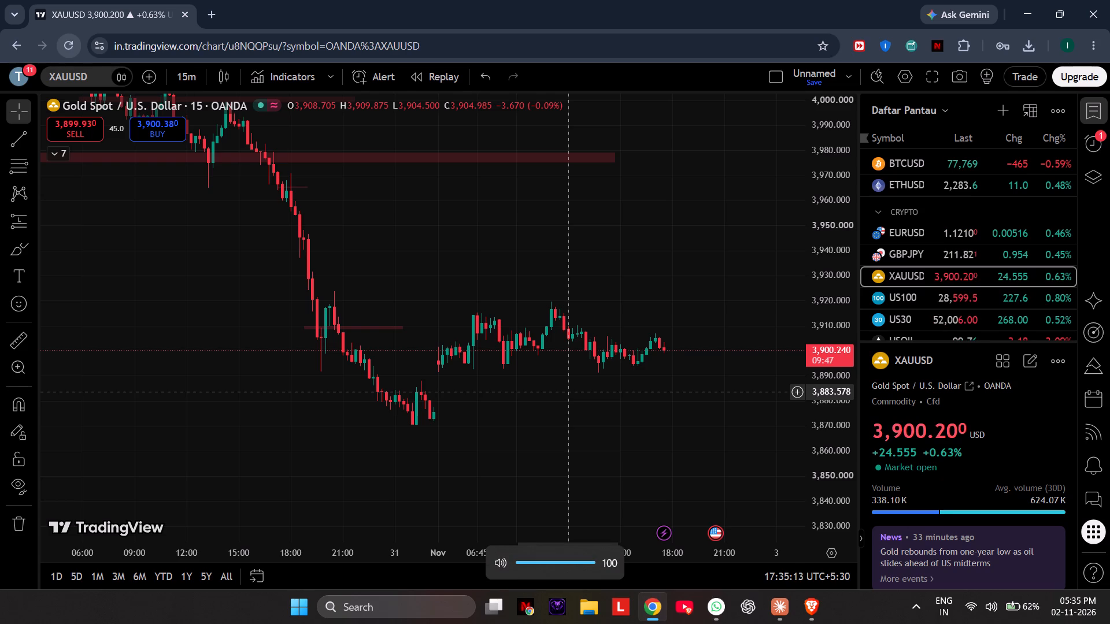
Lower the system volume to near its minimum.
{"action": "left_click", "coordinate": [994, 618]}
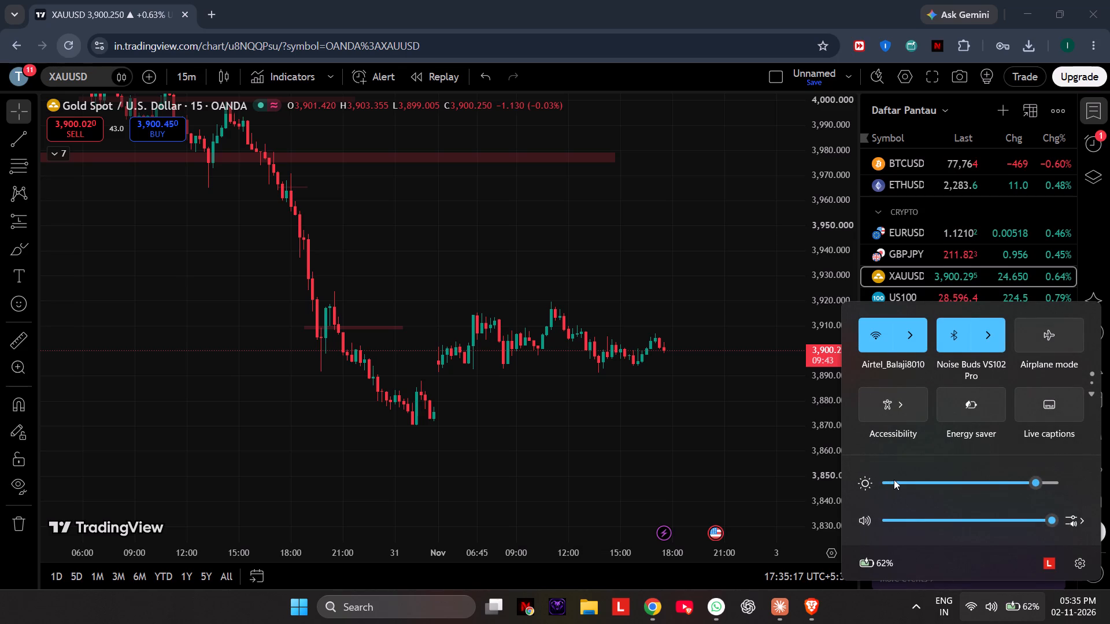
{"action": "left_click", "coordinate": [897, 518]}
{"action": "left_click", "coordinate": [897, 518]}
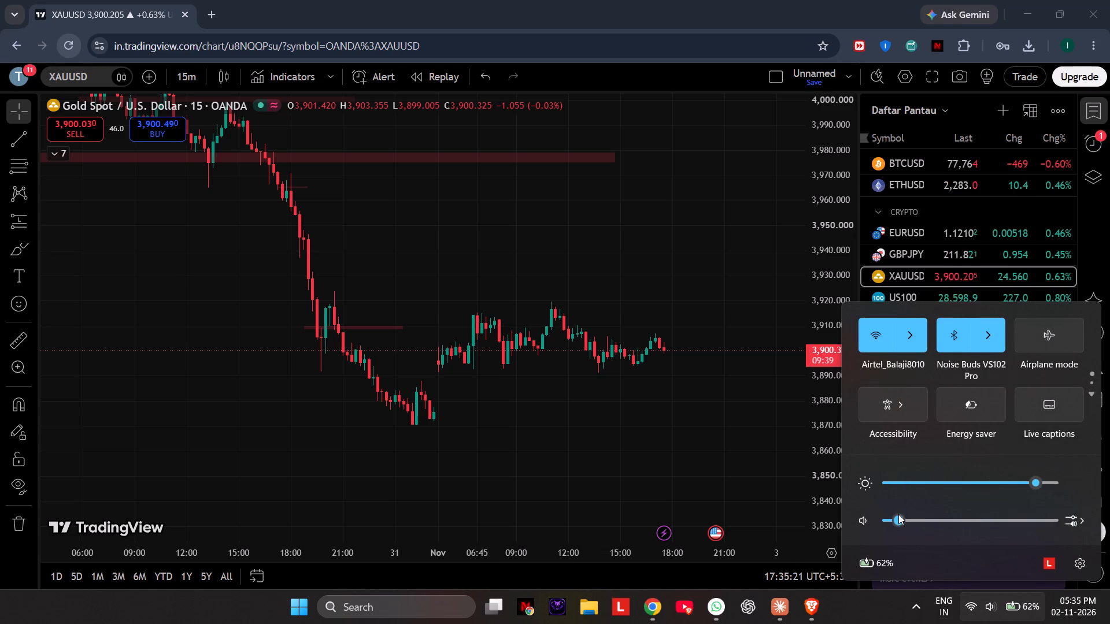
{"action": "left_click", "coordinate": [789, 516]}
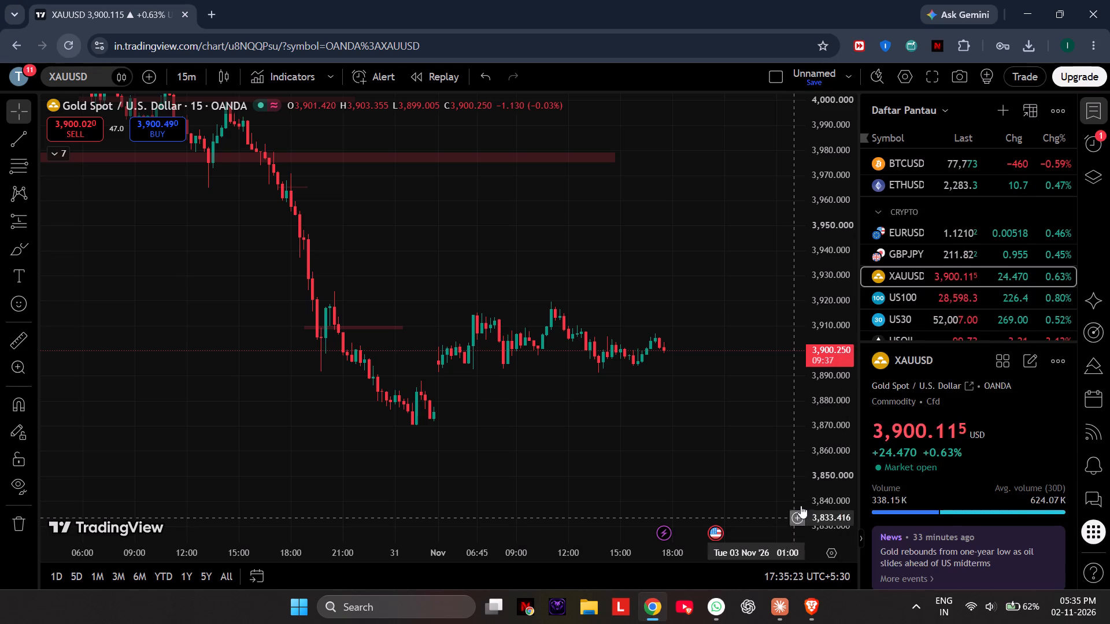
Show the US100 chart and examine recent price action around its marked zones and levels.
{"action": "left_click", "coordinate": [909, 302]}
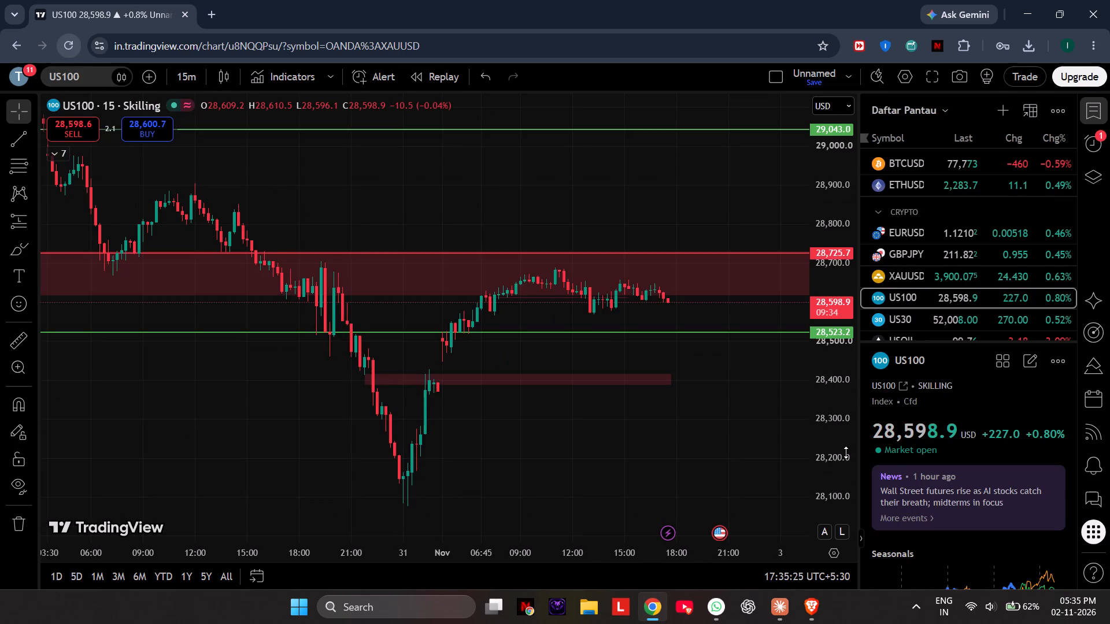
{"action": "scroll", "coordinate": [846, 452], "scroll_direction": "up", "scroll_amount": 7}
{"action": "left_click_drag", "start_coordinate": [758, 488], "coordinate": [737, 439]}
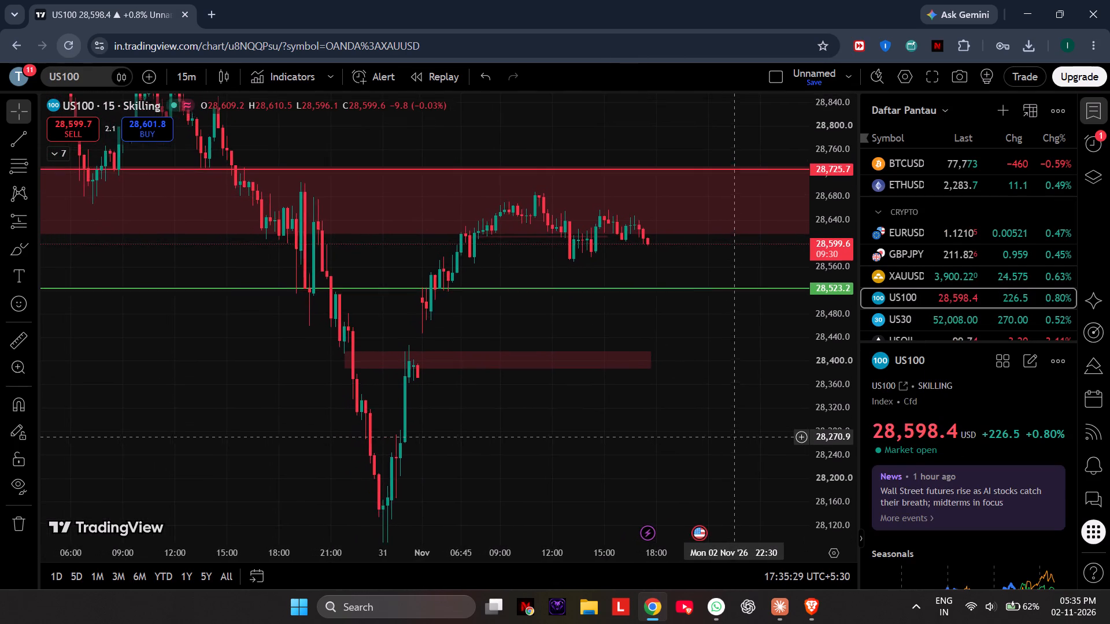
{"action": "left_click_drag", "start_coordinate": [737, 439], "coordinate": [702, 452]}
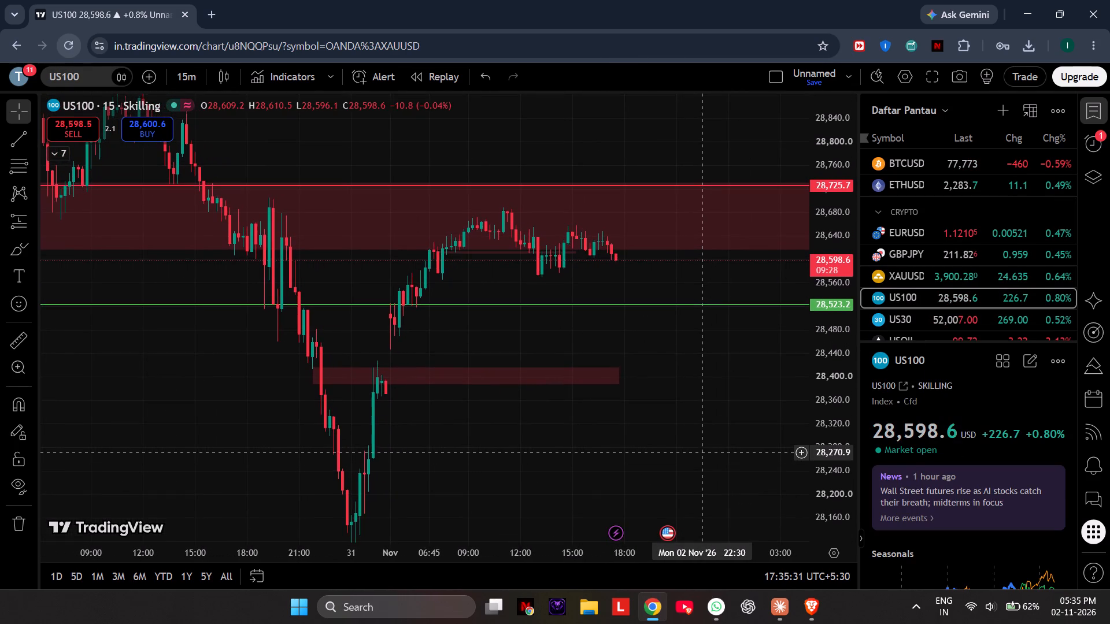
{"action": "left_click_drag", "start_coordinate": [702, 452], "coordinate": [705, 458]}
{"action": "left_click_drag", "start_coordinate": [721, 389], "coordinate": [724, 411]}
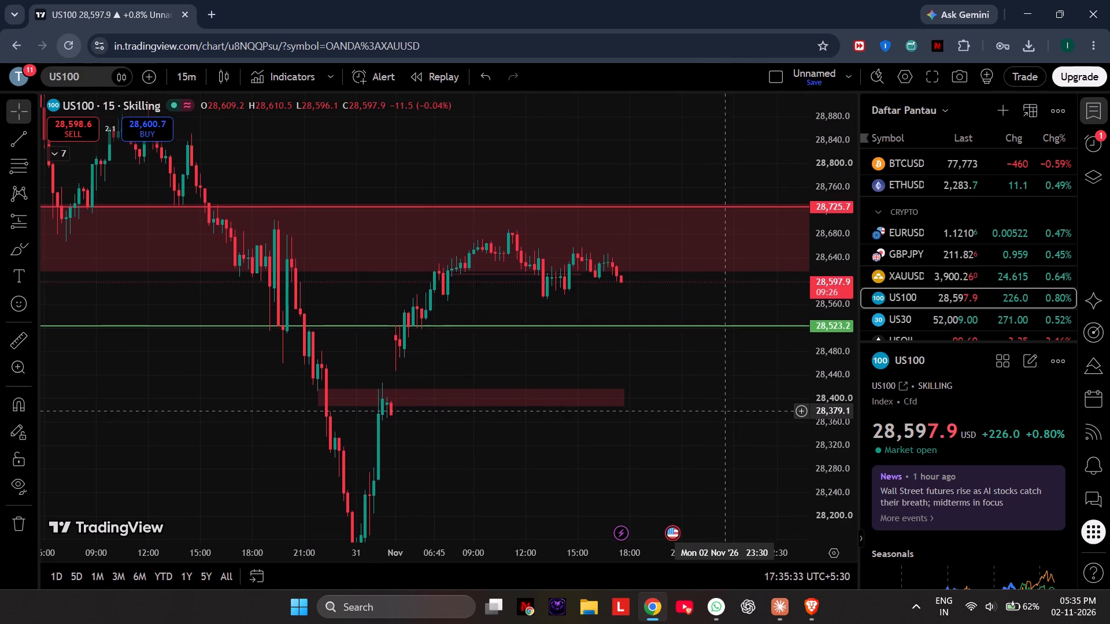
{"action": "left_click_drag", "start_coordinate": [724, 411], "coordinate": [724, 411]}
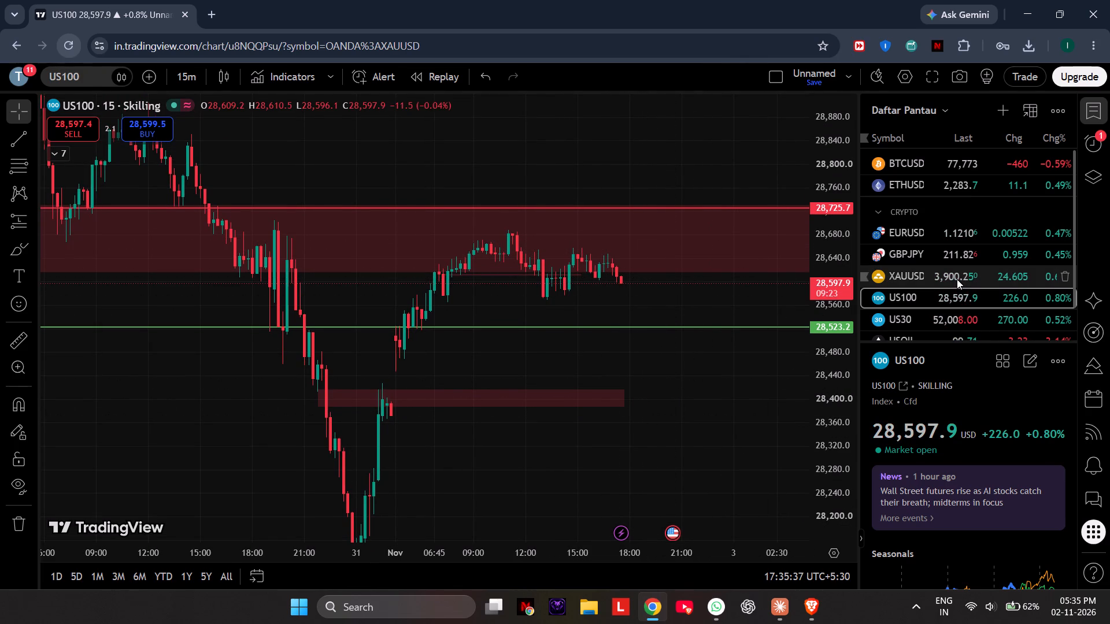
Switch the chart to US30 and examine recent price action around the marked zone and existing short position.
{"action": "left_click", "coordinate": [901, 324]}
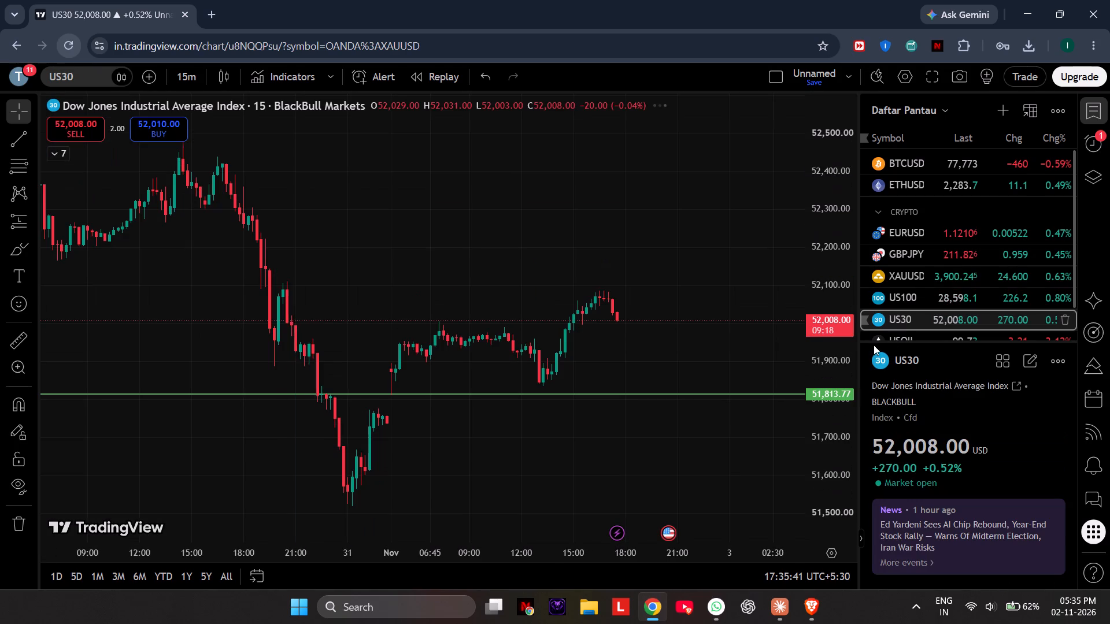
{"action": "scroll", "coordinate": [853, 421], "scroll_direction": "up", "scroll_amount": 2}
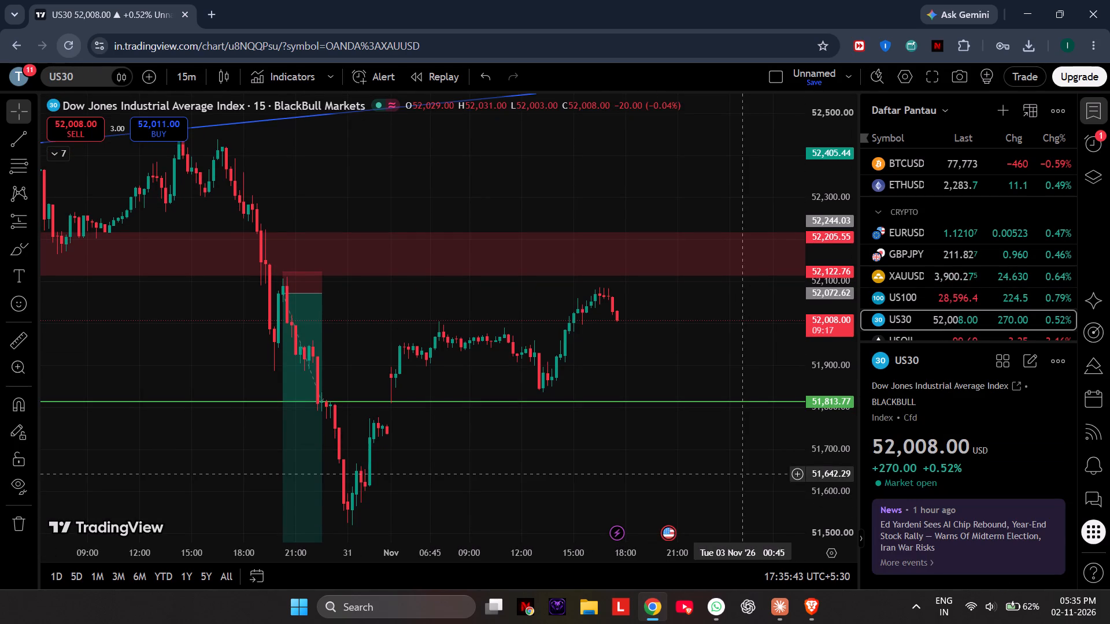
{"action": "left_click_drag", "start_coordinate": [735, 465], "coordinate": [733, 418]}
{"action": "left_click_drag", "start_coordinate": [467, 442], "coordinate": [473, 444]}
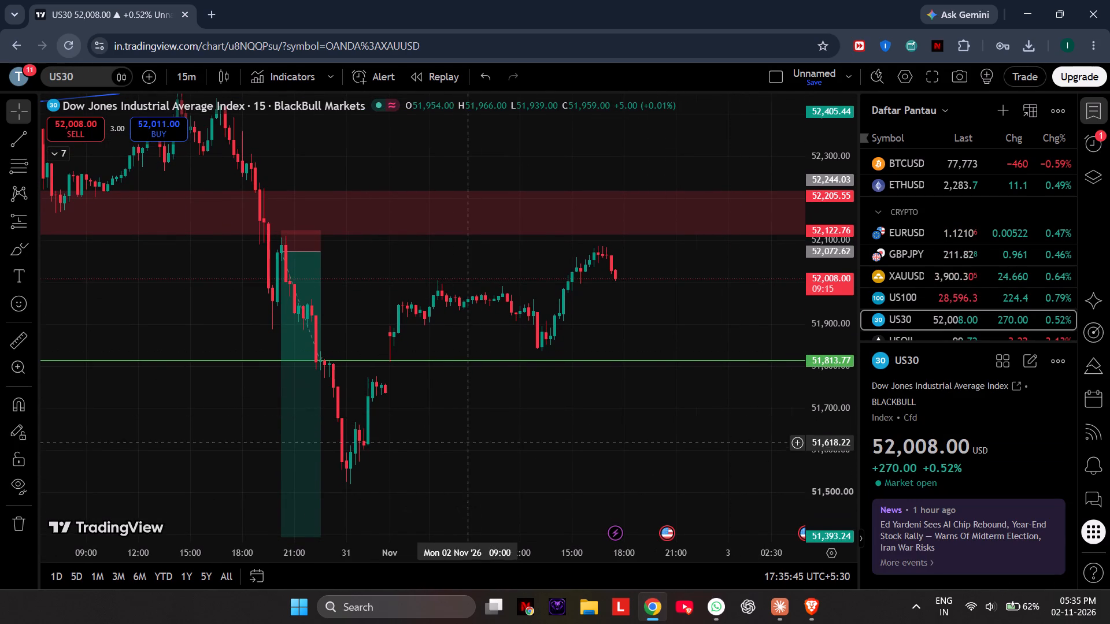
{"action": "left_click_drag", "start_coordinate": [473, 444], "coordinate": [576, 407]}
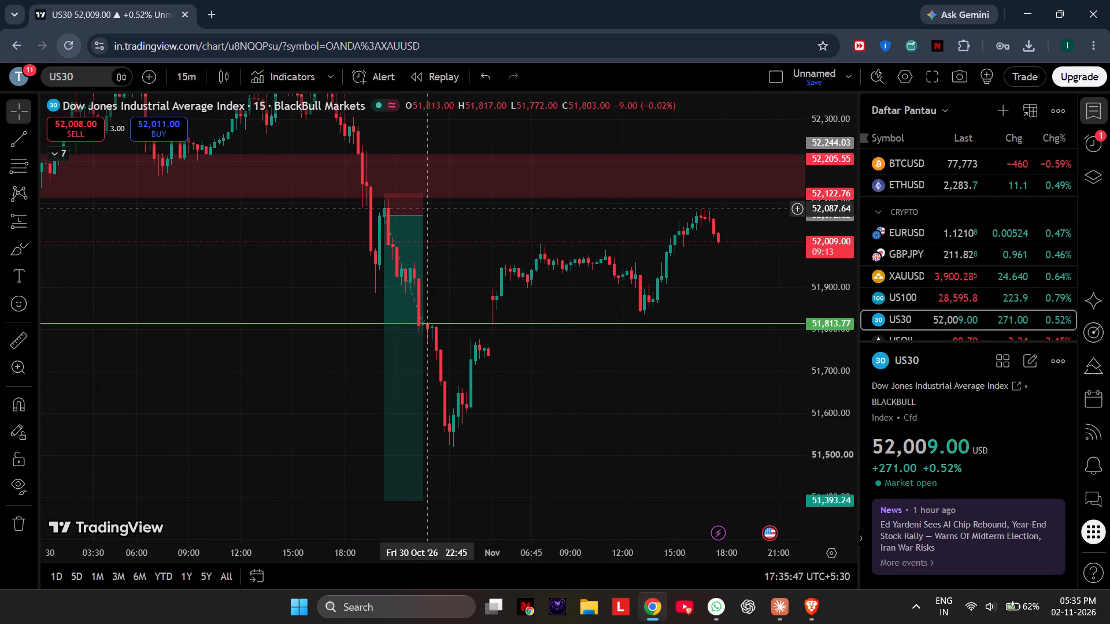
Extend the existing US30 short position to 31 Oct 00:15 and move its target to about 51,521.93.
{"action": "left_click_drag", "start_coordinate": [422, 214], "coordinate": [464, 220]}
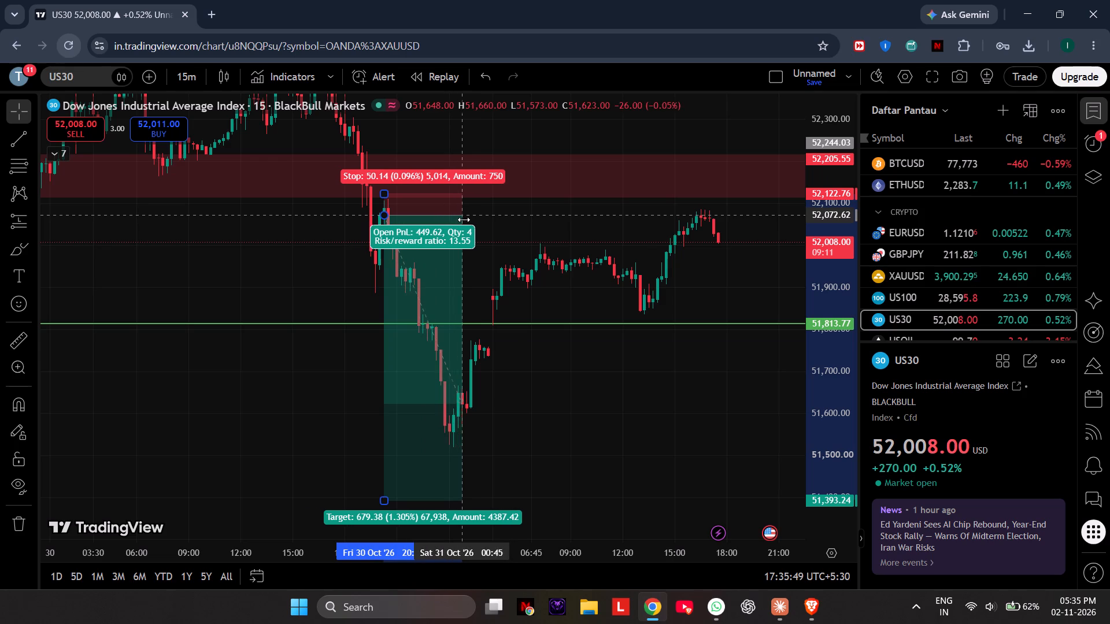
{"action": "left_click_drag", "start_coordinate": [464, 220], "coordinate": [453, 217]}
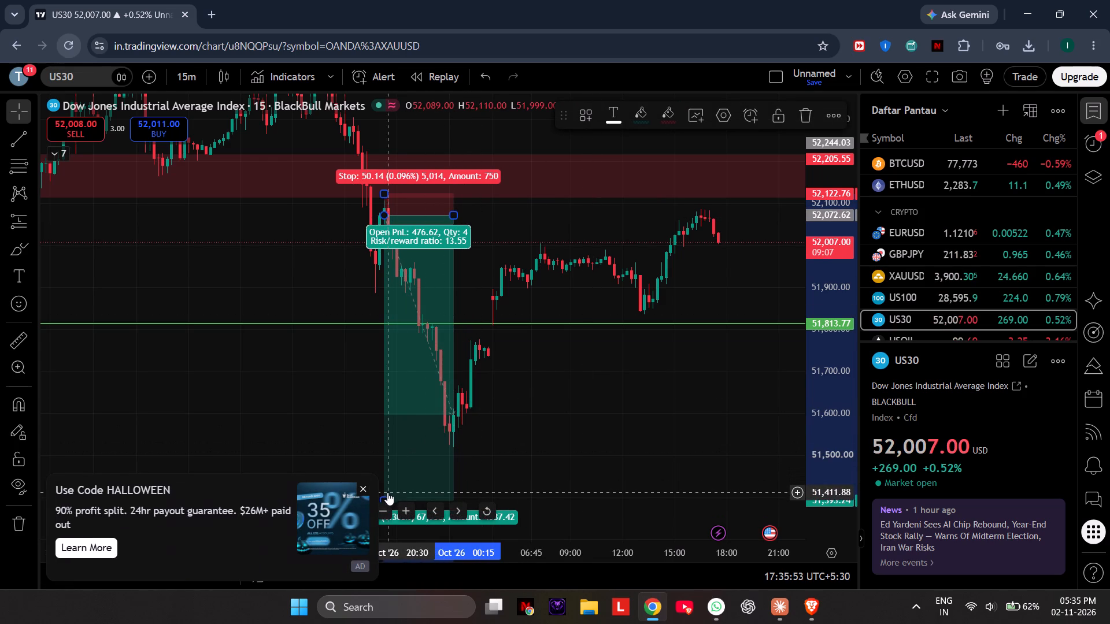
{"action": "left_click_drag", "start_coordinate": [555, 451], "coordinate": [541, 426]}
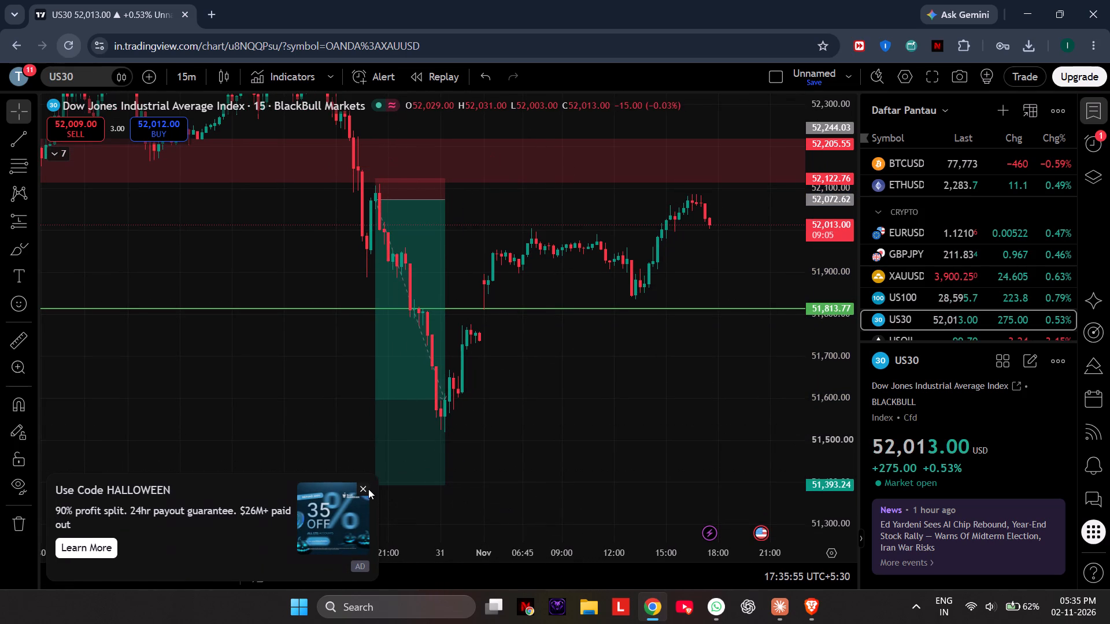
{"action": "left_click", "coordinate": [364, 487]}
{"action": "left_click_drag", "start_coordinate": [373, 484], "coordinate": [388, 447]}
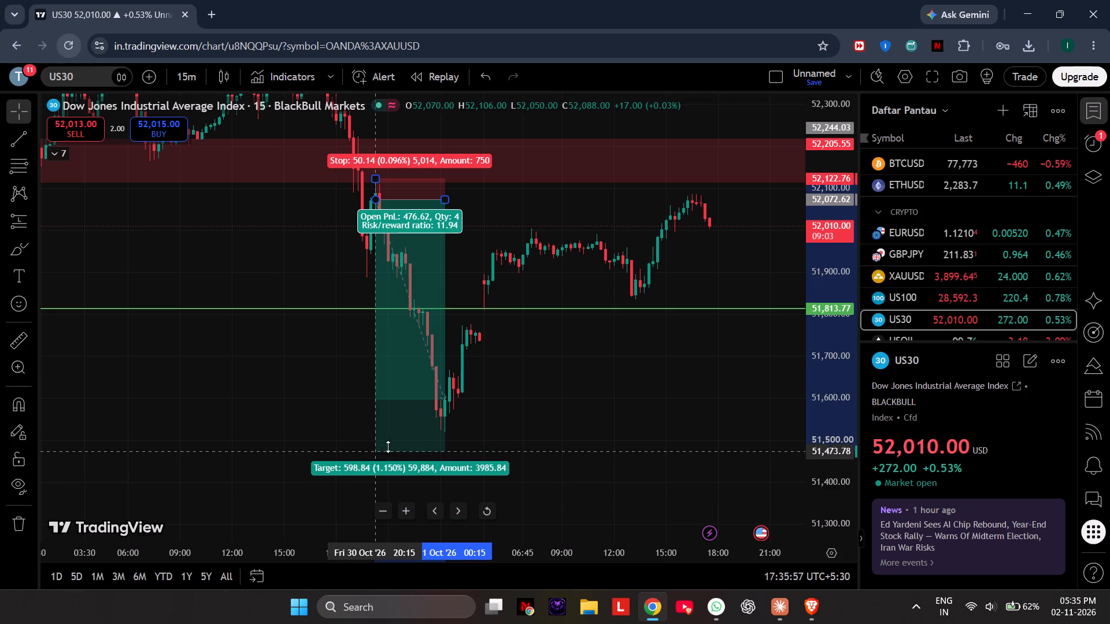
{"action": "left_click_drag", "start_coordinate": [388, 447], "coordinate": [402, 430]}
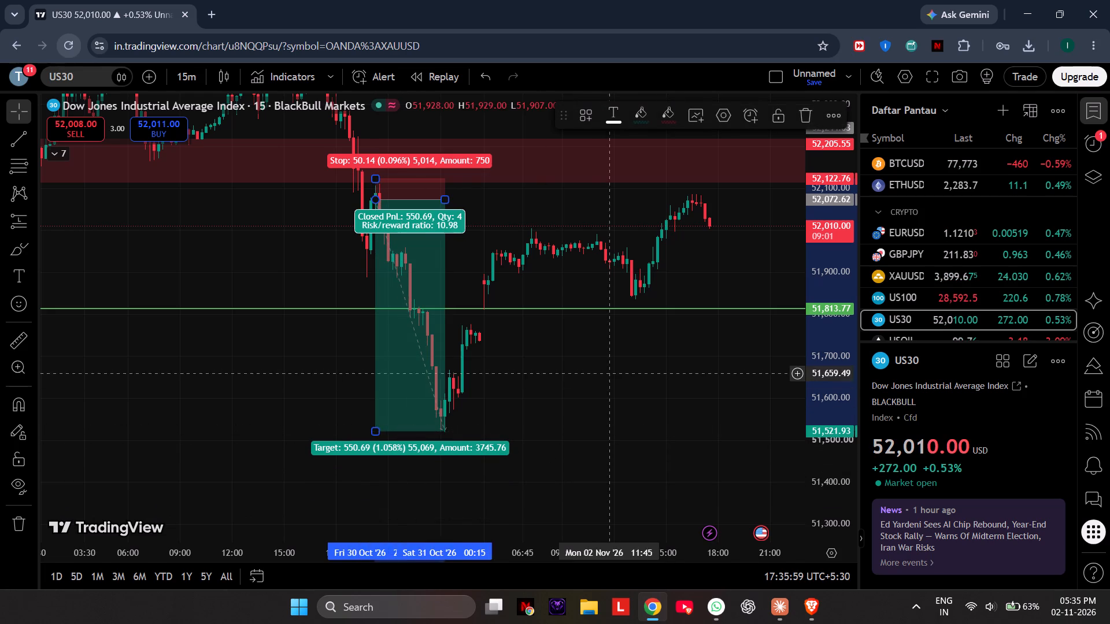
Delete the existing short position drawing from the US30 chart.
{"action": "left_click_drag", "start_coordinate": [616, 367], "coordinate": [630, 436]}
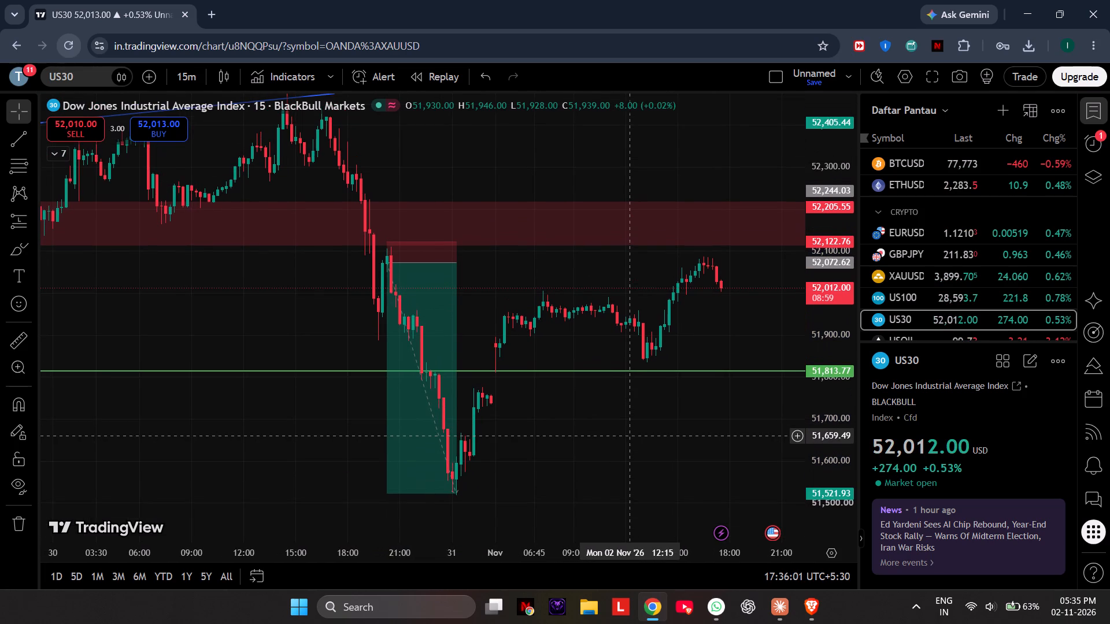
{"action": "left_click_drag", "start_coordinate": [630, 436], "coordinate": [582, 403]}
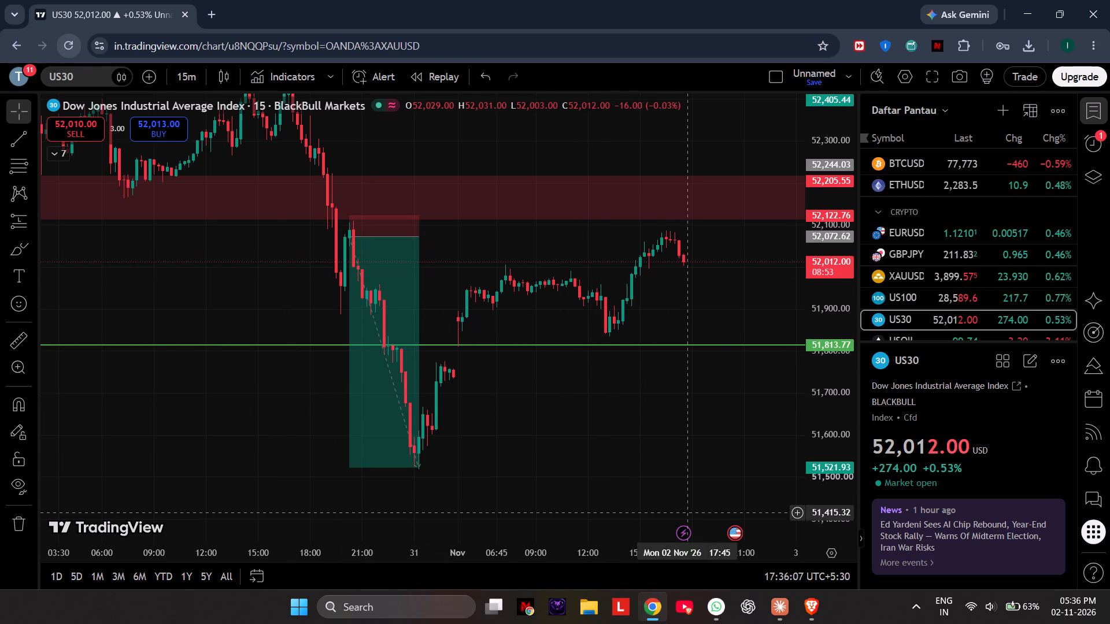
{"action": "left_click", "coordinate": [374, 242]}
{"action": "left_click", "coordinate": [812, 112]}
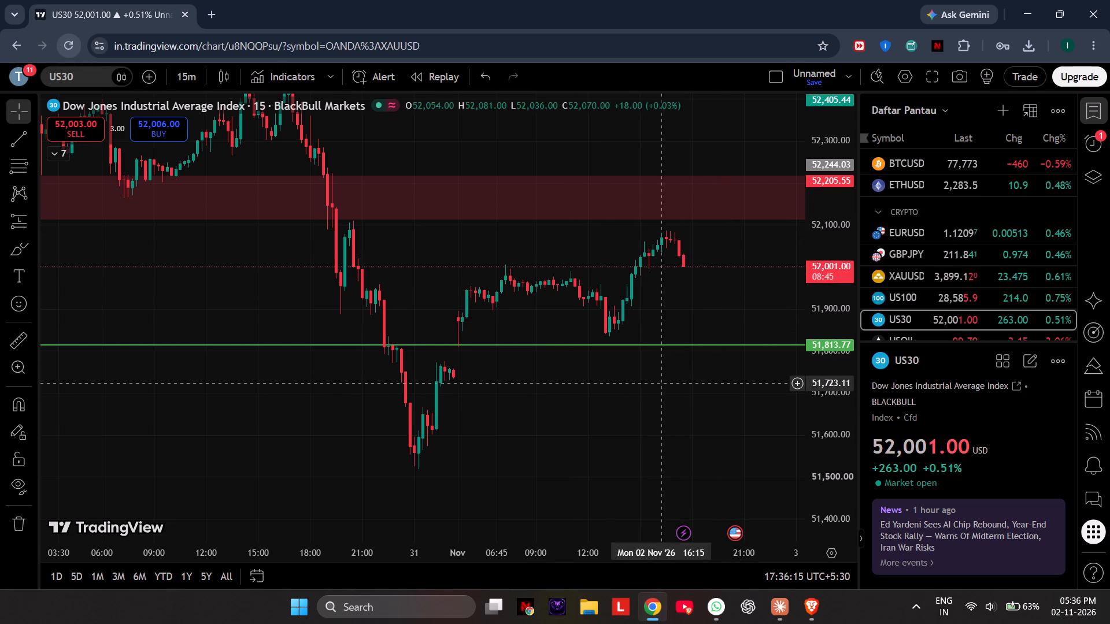
Place a short position on the US30 chart at the latest candle, 2 Nov 17:30, with entry at about 52,020.58.
{"action": "left_click_drag", "start_coordinate": [658, 383], "coordinate": [639, 384]}
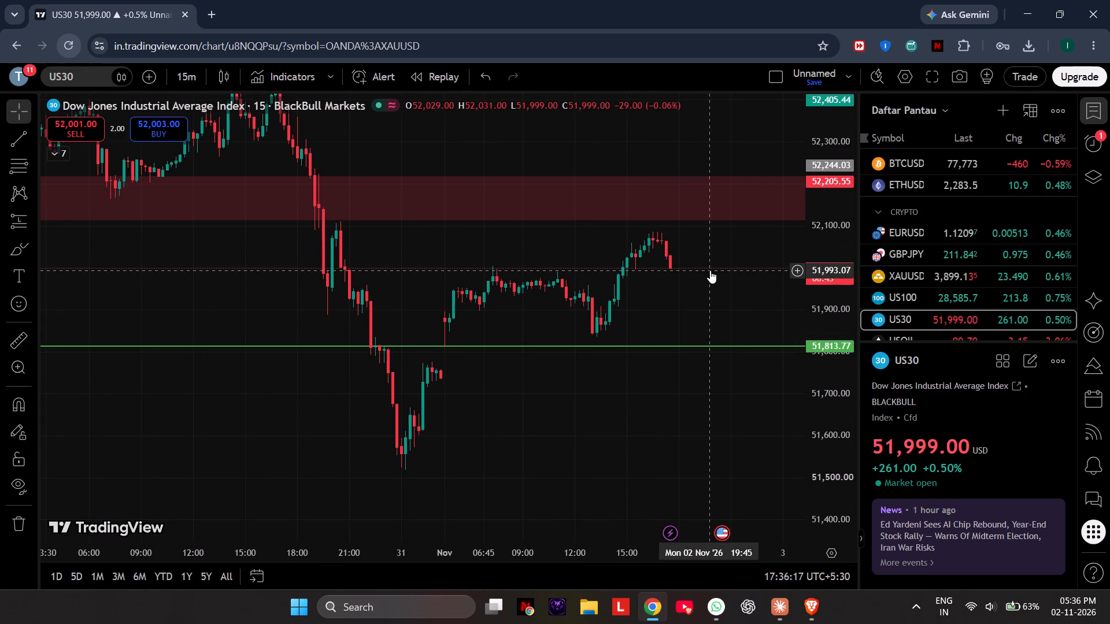
{"action": "left_click_drag", "start_coordinate": [650, 405], "coordinate": [621, 404]}
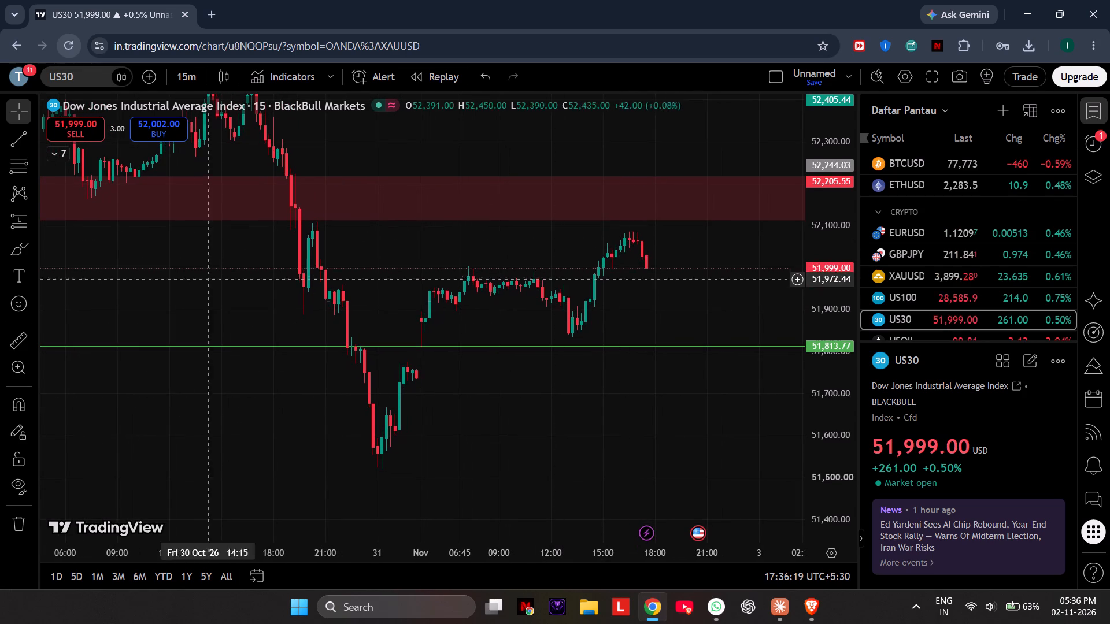
{"action": "left_click", "coordinate": [31, 218]}
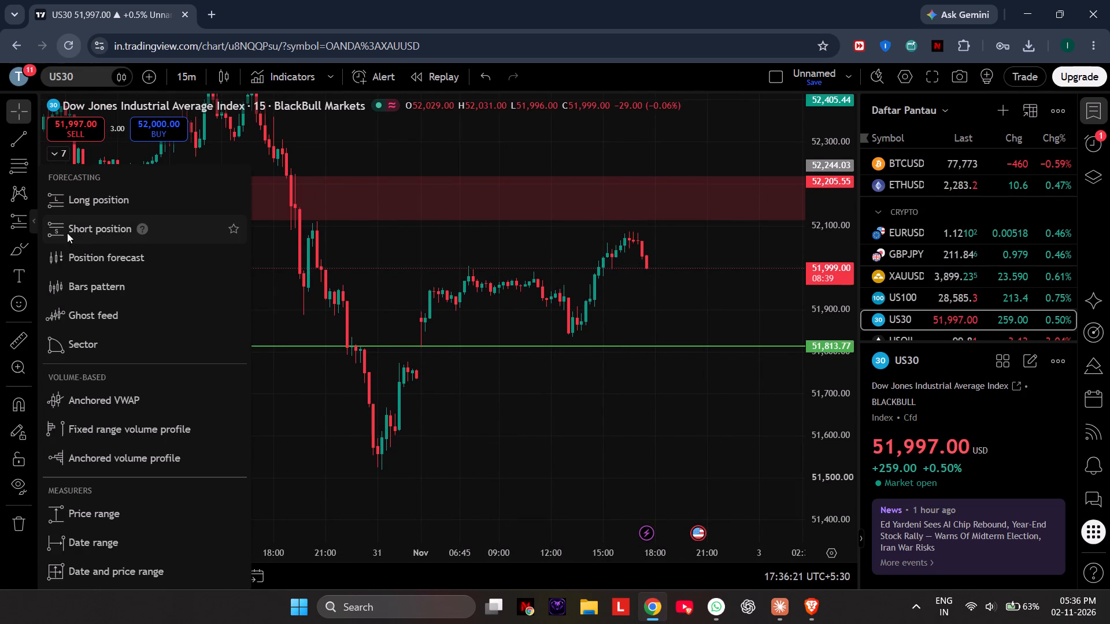
{"action": "left_click", "coordinate": [80, 231]}
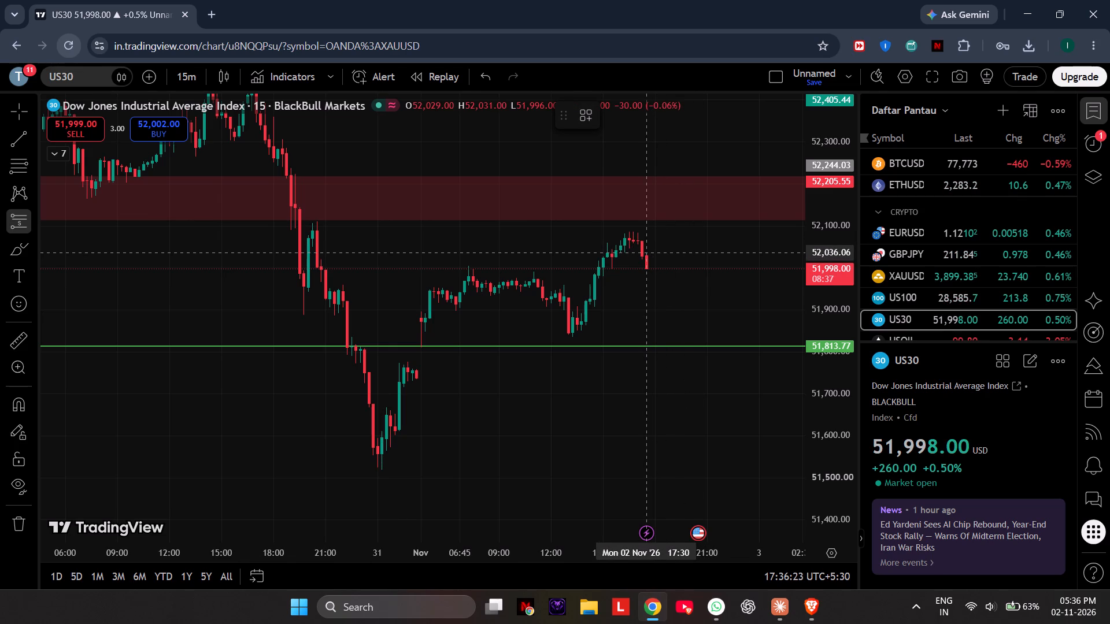
{"action": "left_click", "coordinate": [647, 259]}
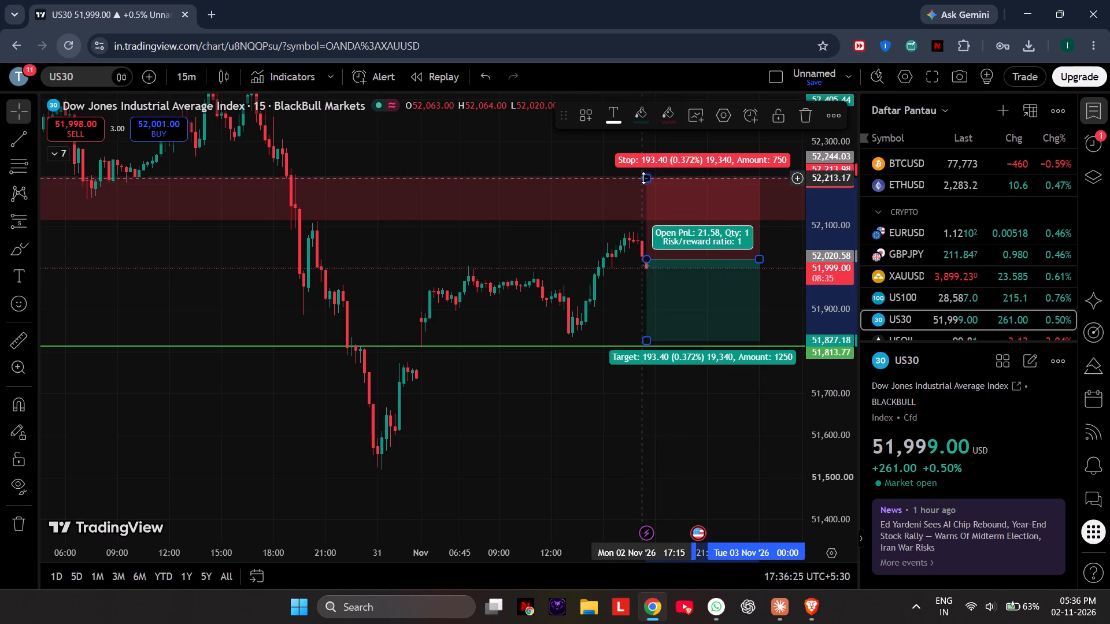
Adjust the new US30 short position to a stop of about 52,127.19 and a target of about 51,707.63, and shorten its time span.
{"action": "left_click_drag", "start_coordinate": [647, 180], "coordinate": [674, 214]}
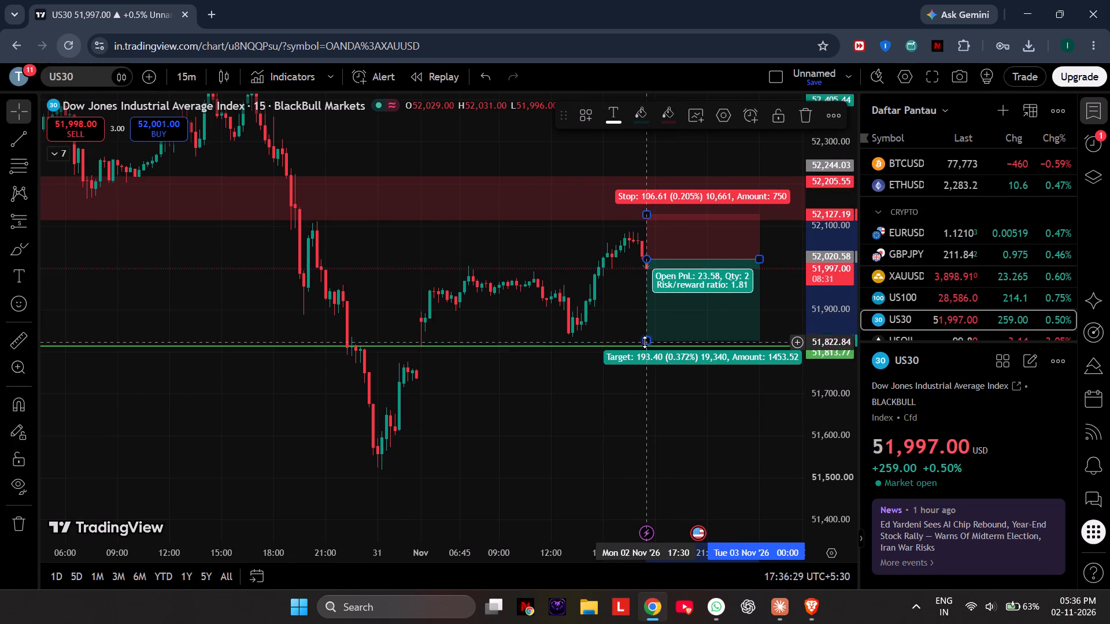
{"action": "left_click_drag", "start_coordinate": [645, 342], "coordinate": [652, 345]}
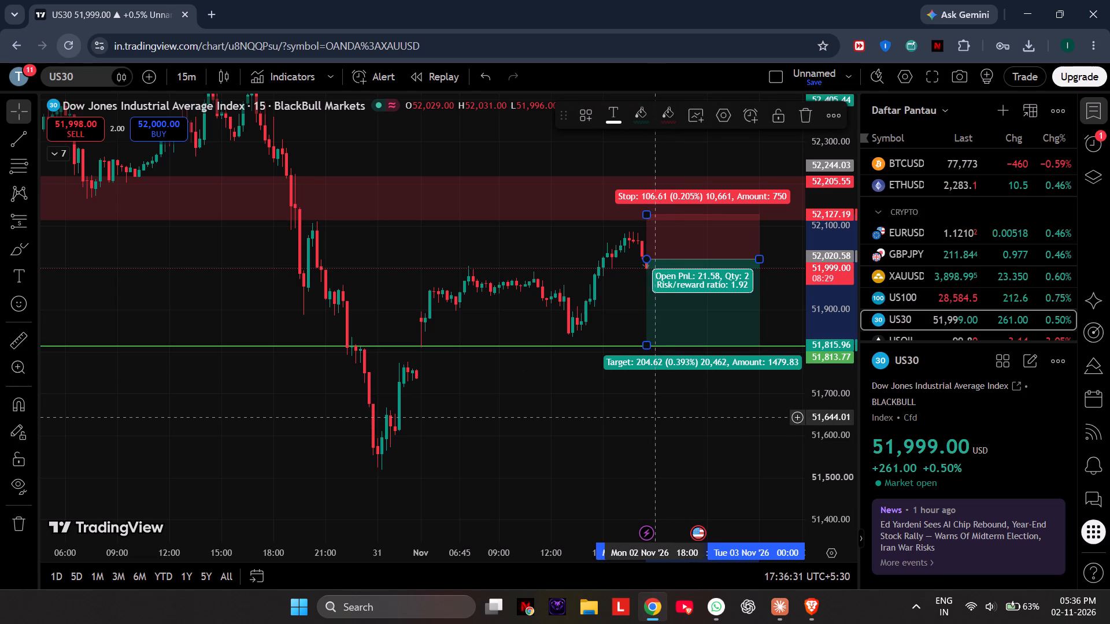
{"action": "left_click_drag", "start_coordinate": [764, 260], "coordinate": [735, 251]}
{"action": "left_click", "coordinate": [690, 436]}
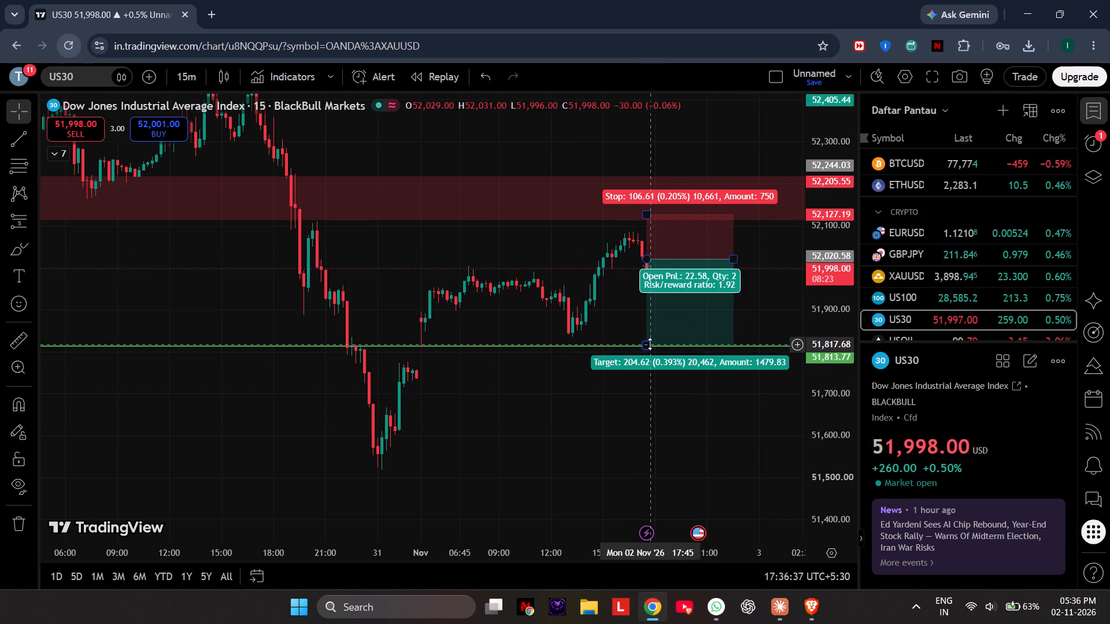
{"action": "left_click_drag", "start_coordinate": [650, 344], "coordinate": [683, 391]}
{"action": "left_click", "coordinate": [693, 469]}
{"action": "left_click_drag", "start_coordinate": [730, 441], "coordinate": [683, 434]}
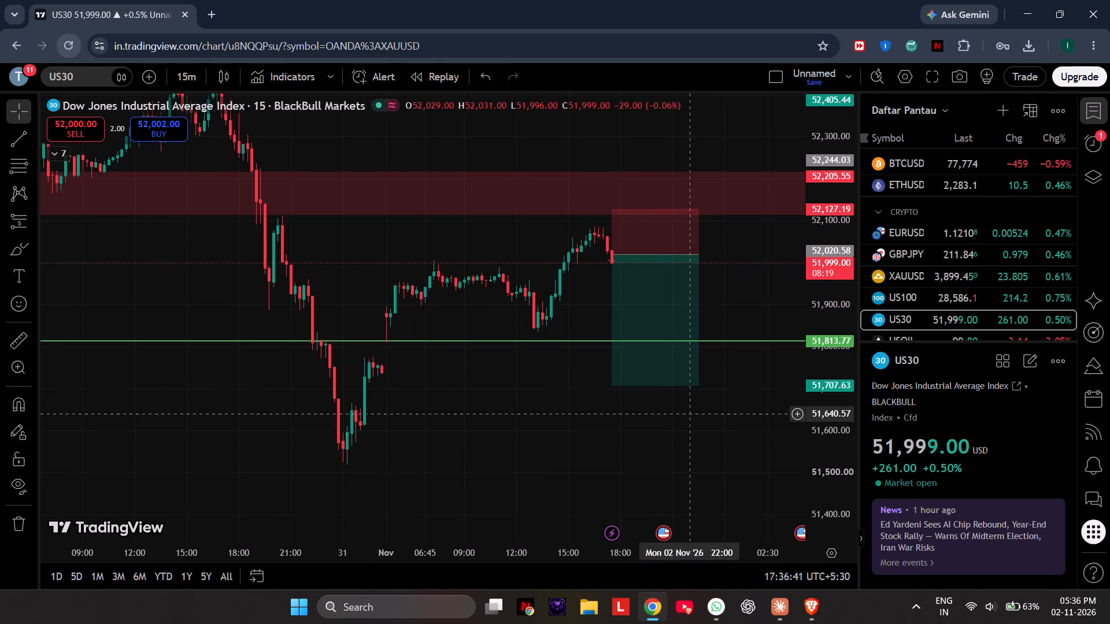
Review the USOIL, XAGUSDT.P, EURUSD and BTCUSD charts in turn, finishing on the XAUUSD chart.
{"action": "left_click", "coordinate": [912, 340]}
{"action": "left_click", "coordinate": [906, 331]}
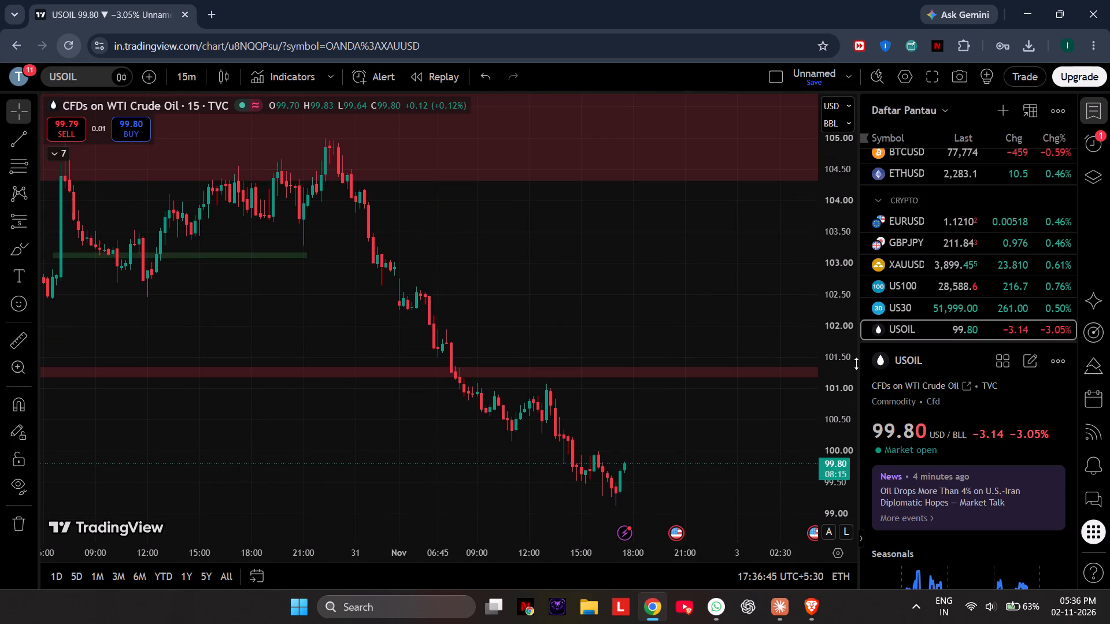
{"action": "scroll", "coordinate": [925, 333], "scroll_direction": "down", "scroll_amount": 2}
{"action": "left_click", "coordinate": [924, 317]}
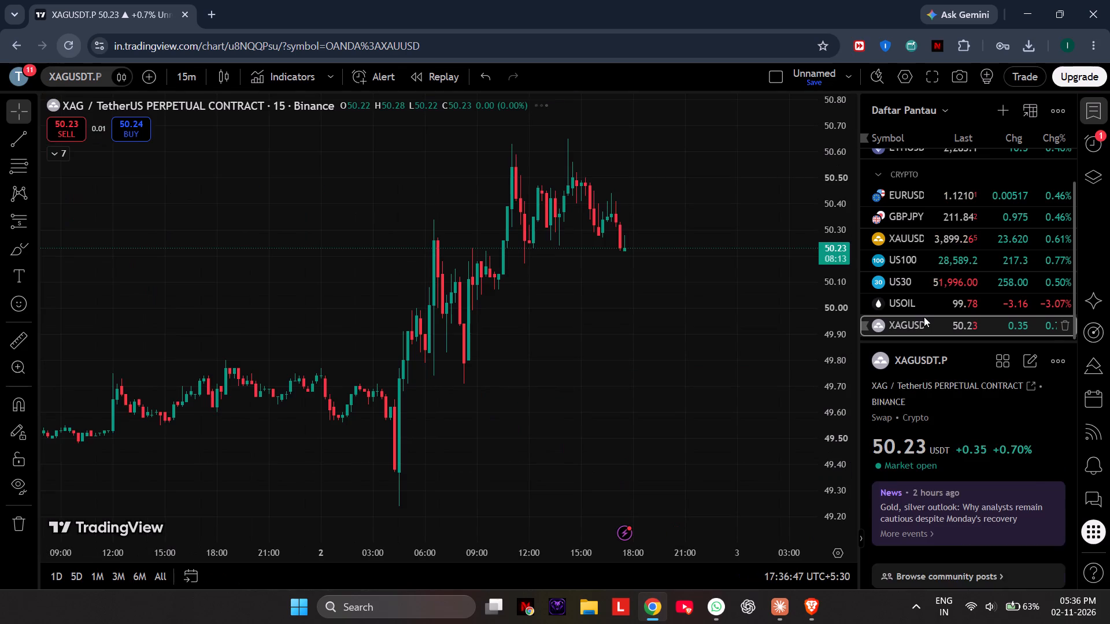
{"action": "left_click", "coordinate": [912, 198]}
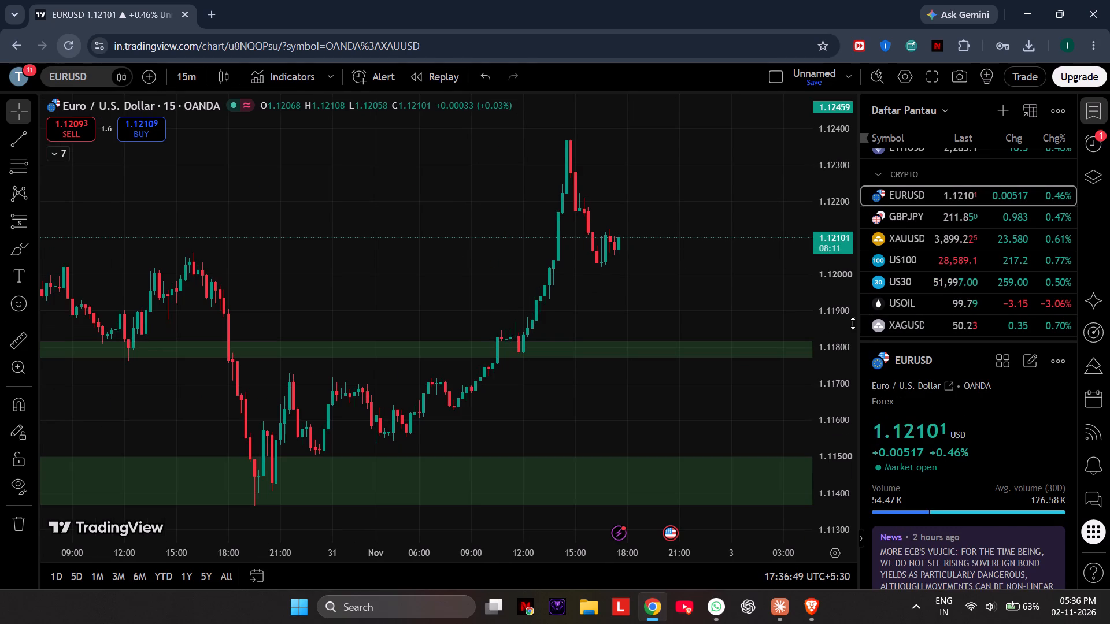
{"action": "scroll", "coordinate": [840, 369], "scroll_direction": "down", "scroll_amount": 3}
{"action": "scroll", "coordinate": [943, 214], "scroll_direction": "up", "scroll_amount": 1}
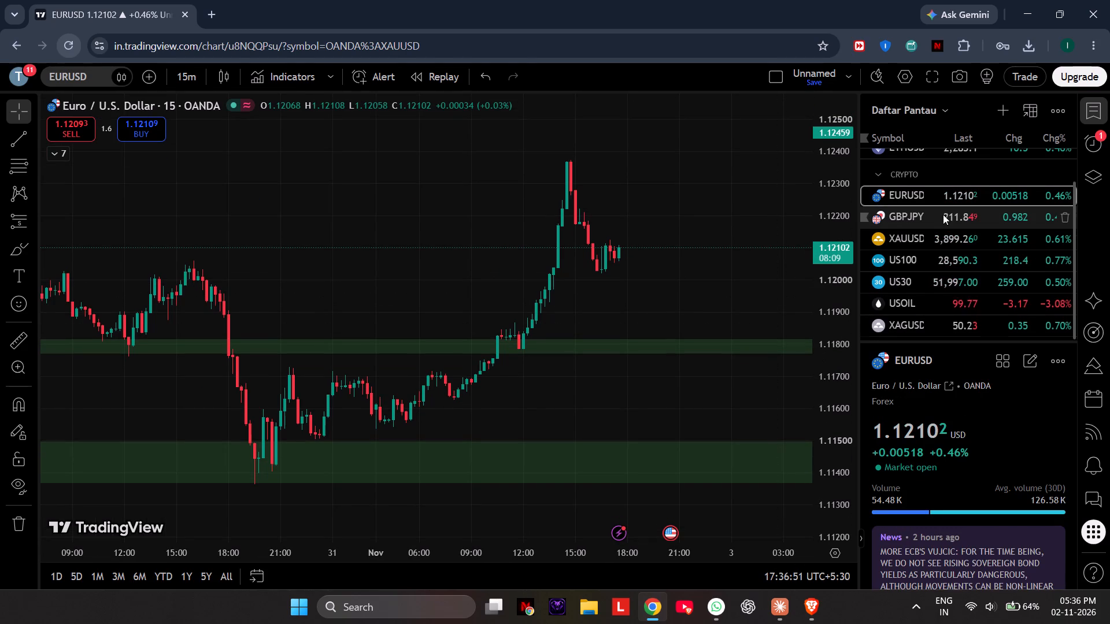
{"action": "left_click", "coordinate": [919, 162]}
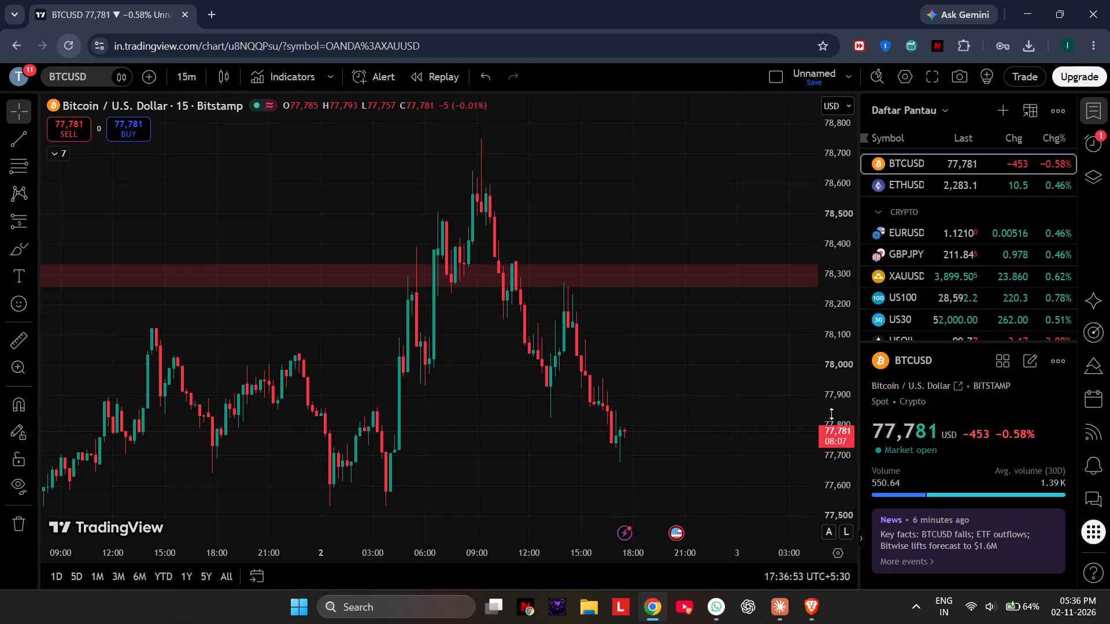
{"action": "scroll", "coordinate": [837, 428], "scroll_direction": "down", "scroll_amount": 4}
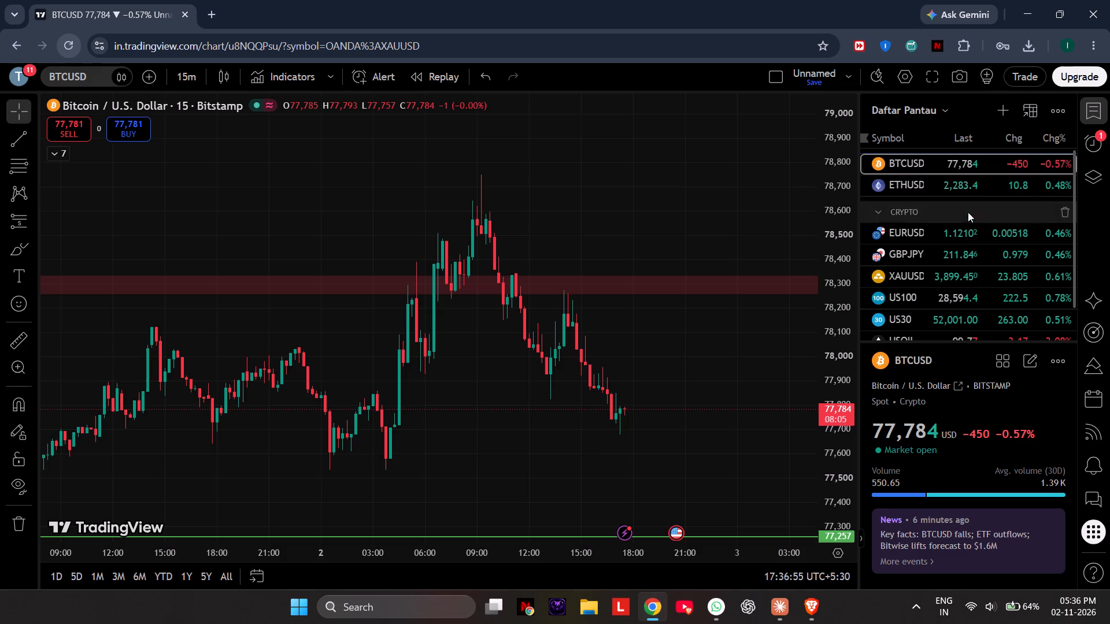
{"action": "left_click", "coordinate": [930, 276]}
Switch to YouTube in Brave, reload the home feed and filter it to Live videos.
{"action": "left_click", "coordinate": [809, 601]}
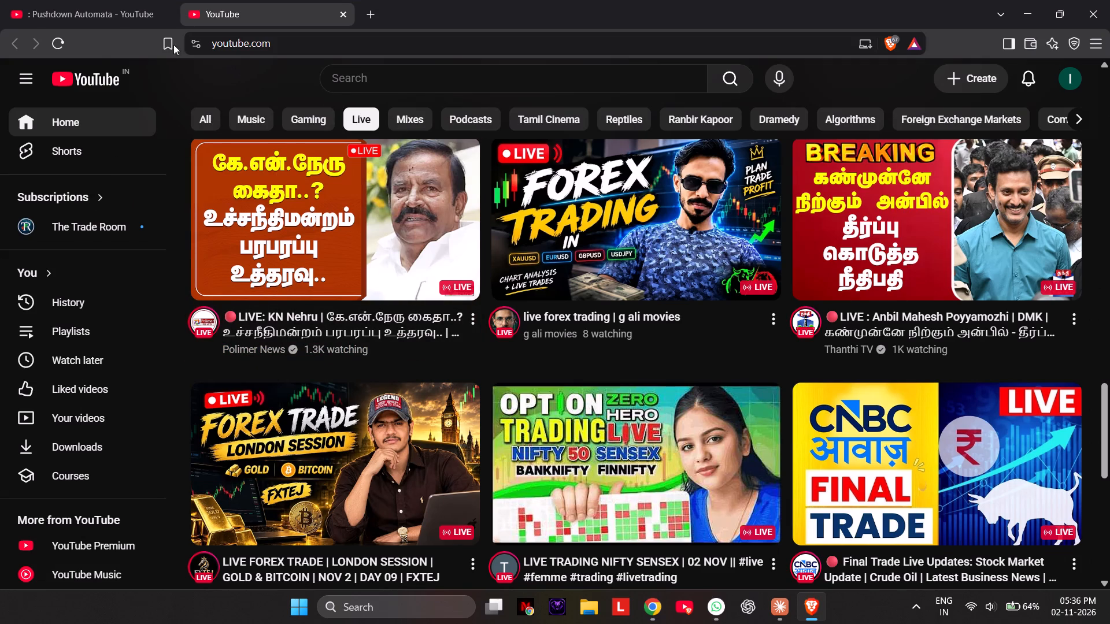
{"action": "left_click", "coordinate": [46, 47]}
{"action": "left_click", "coordinate": [57, 43]}
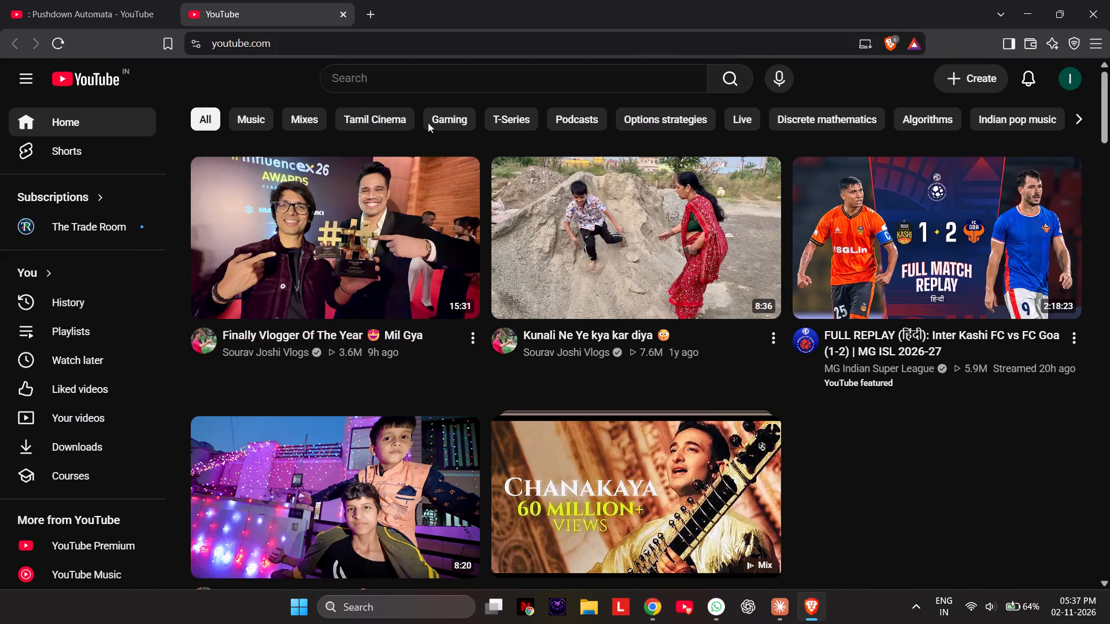
{"action": "left_click", "coordinate": [750, 116]}
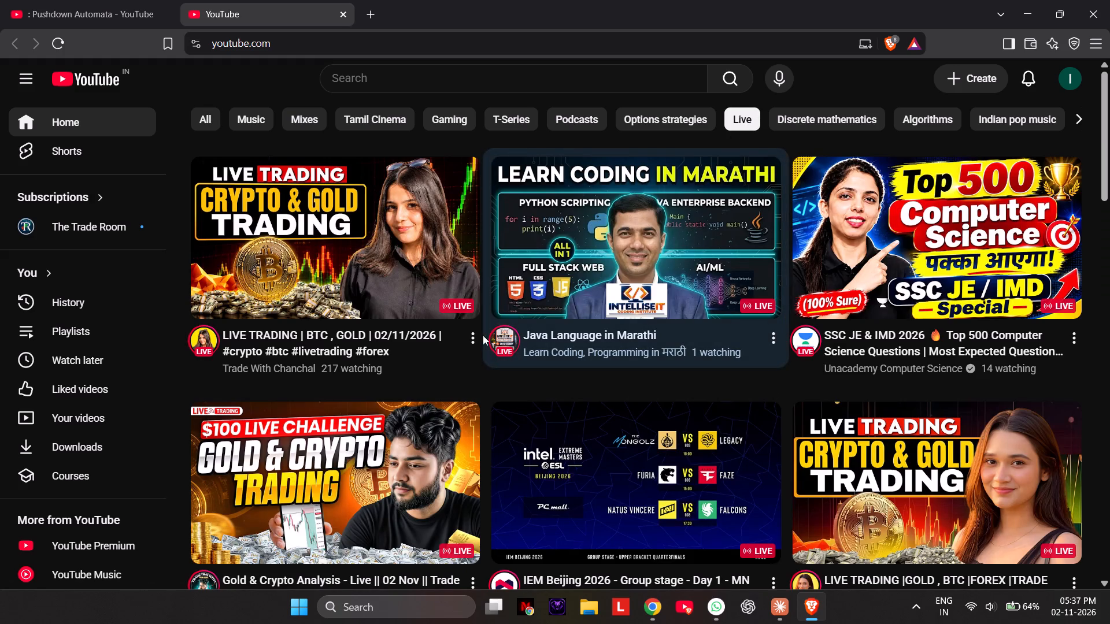
Browse the live gold, crypto and forex trading streams, previewing streams inline with sound.
{"action": "scroll", "coordinate": [341, 470], "scroll_direction": "down", "scroll_amount": 2}
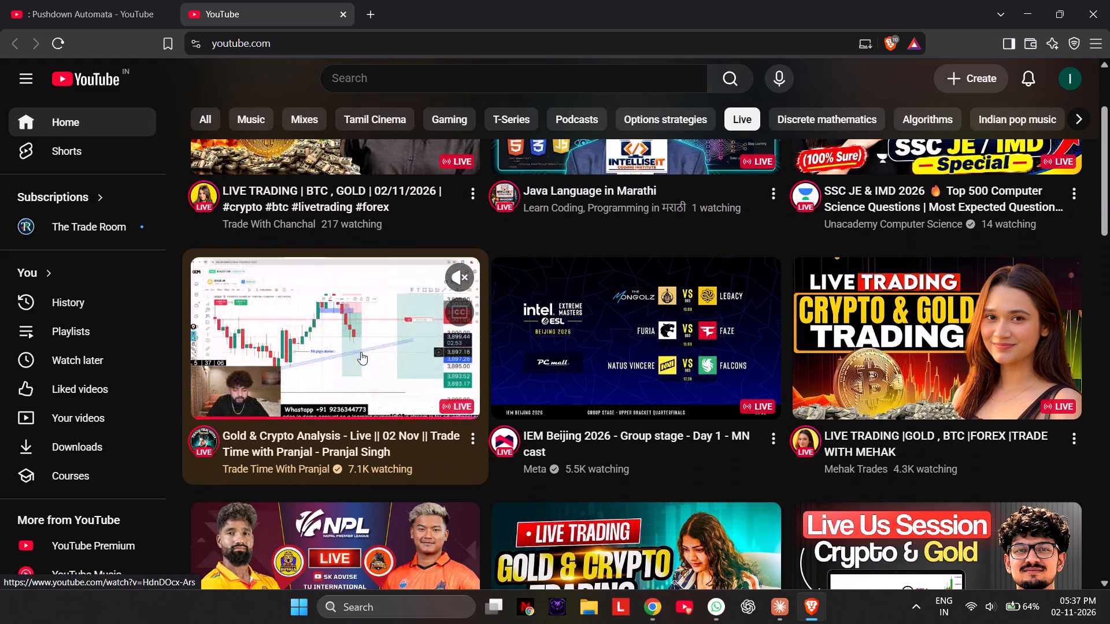
{"action": "left_click", "coordinate": [456, 276]}
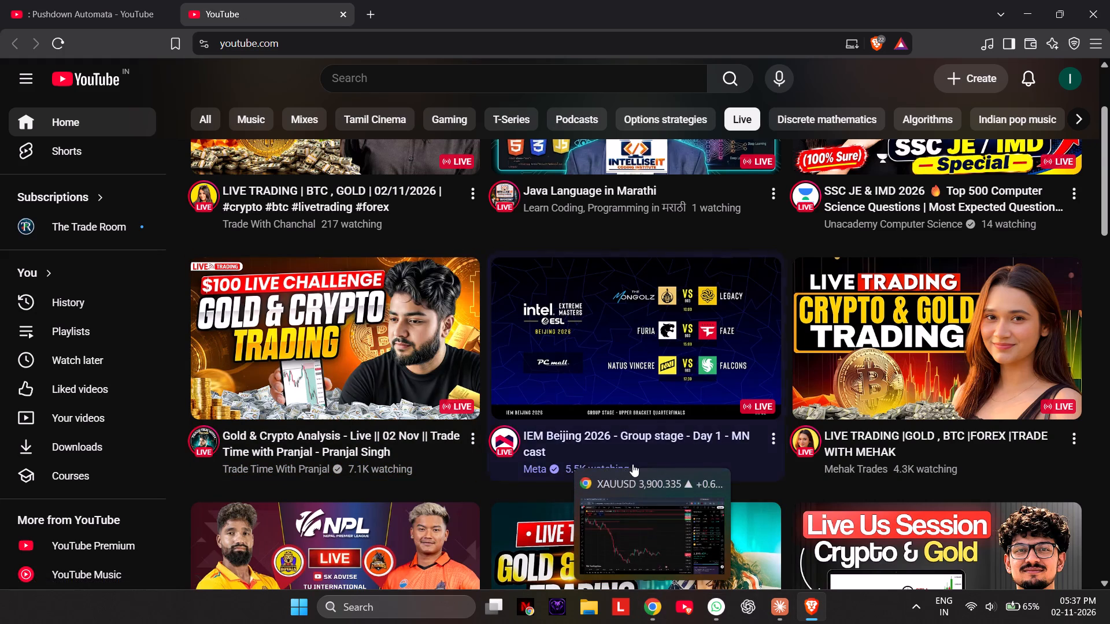
{"action": "scroll", "coordinate": [632, 464], "scroll_direction": "down", "scroll_amount": 3}
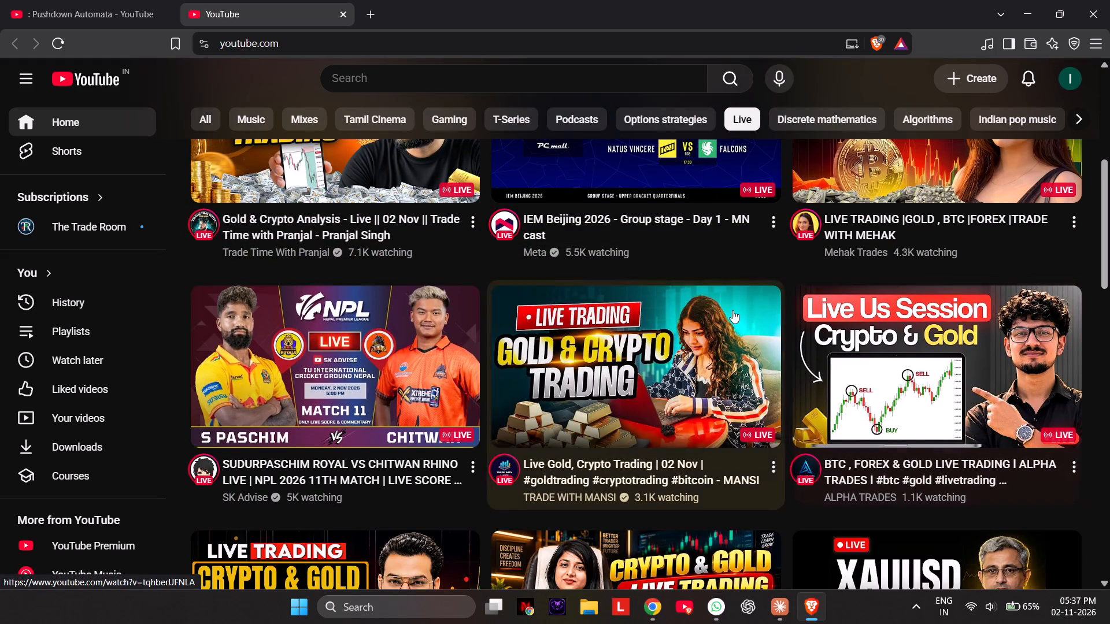
{"action": "left_click", "coordinate": [758, 303]}
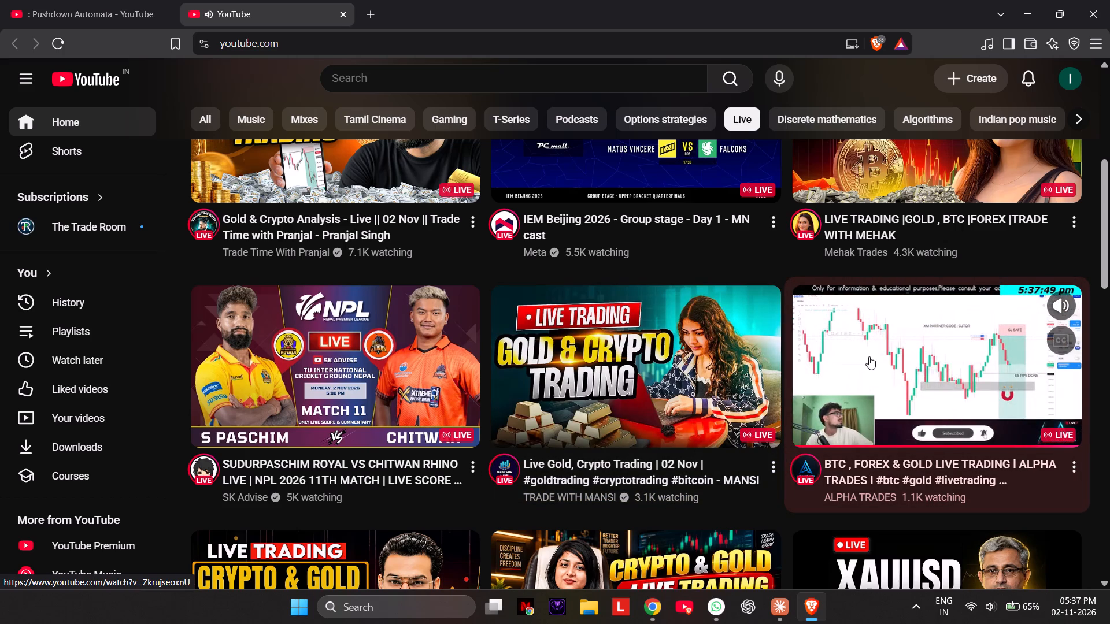
{"action": "scroll", "coordinate": [734, 429], "scroll_direction": "down", "scroll_amount": 3}
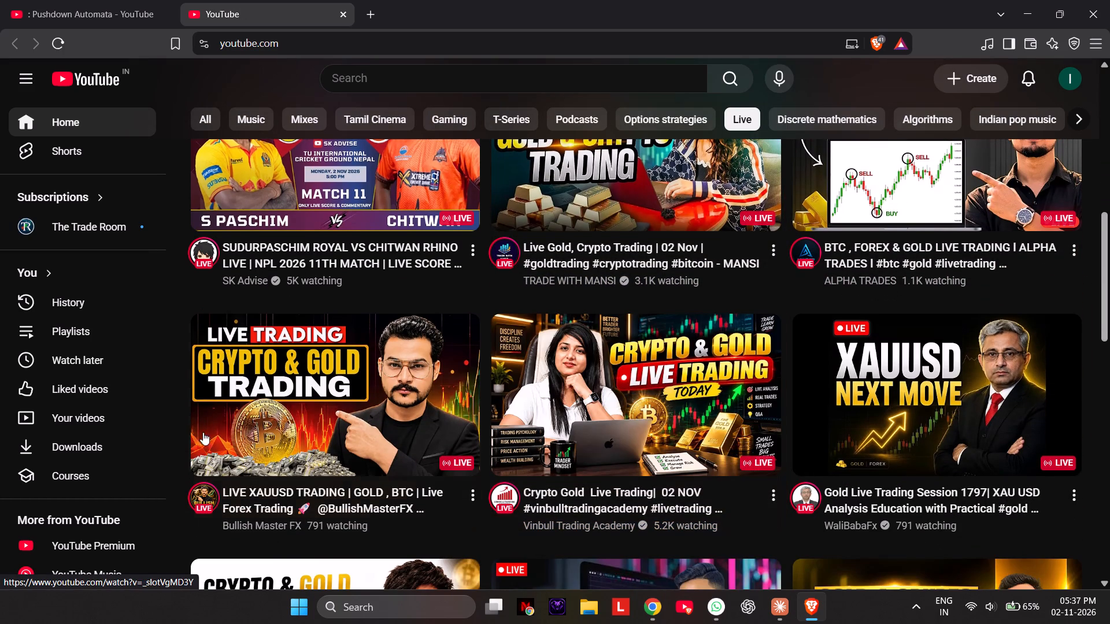
{"action": "scroll", "coordinate": [298, 430], "scroll_direction": "down", "scroll_amount": 4}
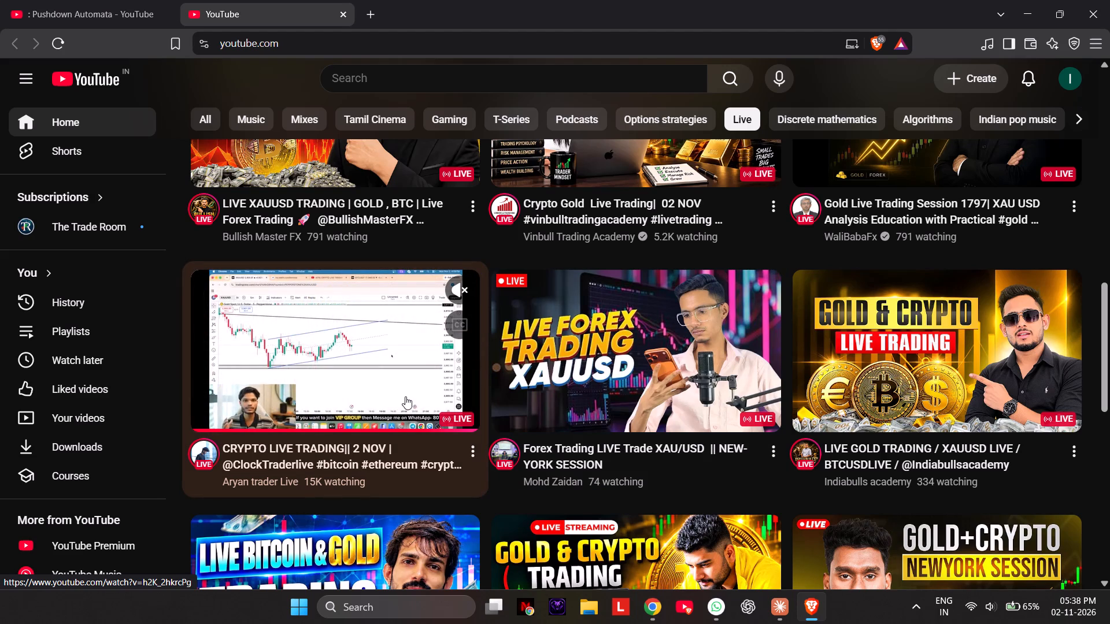
Return to the XAUUSD chart in Chrome and extend the thin red zone near 3,910 to about 2 Nov 23:00.
{"action": "left_click", "coordinate": [653, 594]}
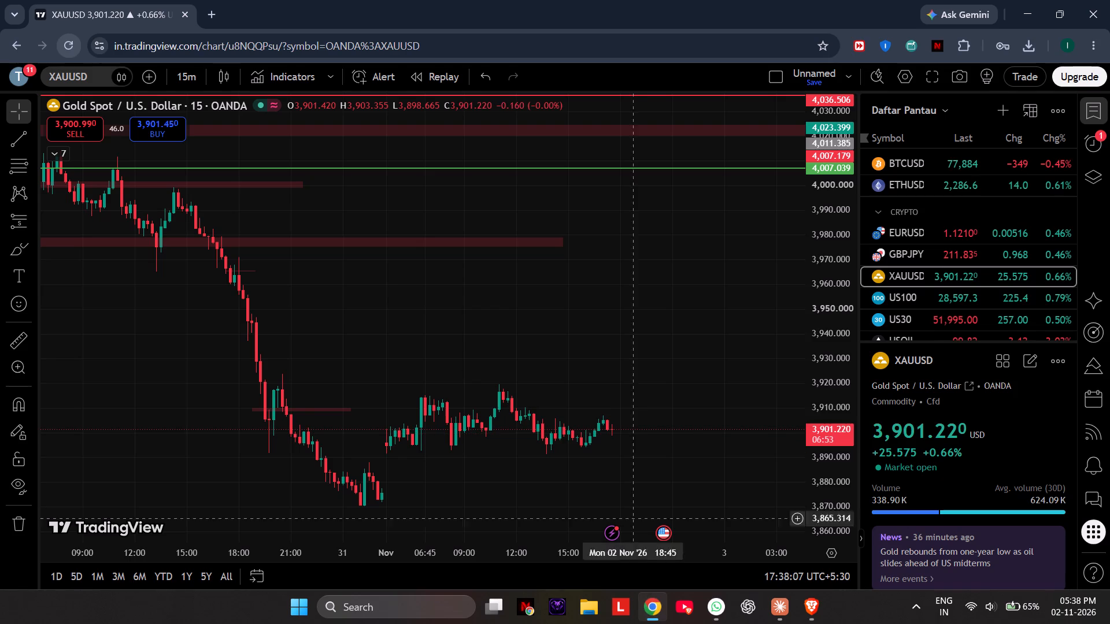
{"action": "left_click_drag", "start_coordinate": [634, 339], "coordinate": [642, 265]}
{"action": "scroll", "coordinate": [822, 419], "scroll_direction": "up", "scroll_amount": 5}
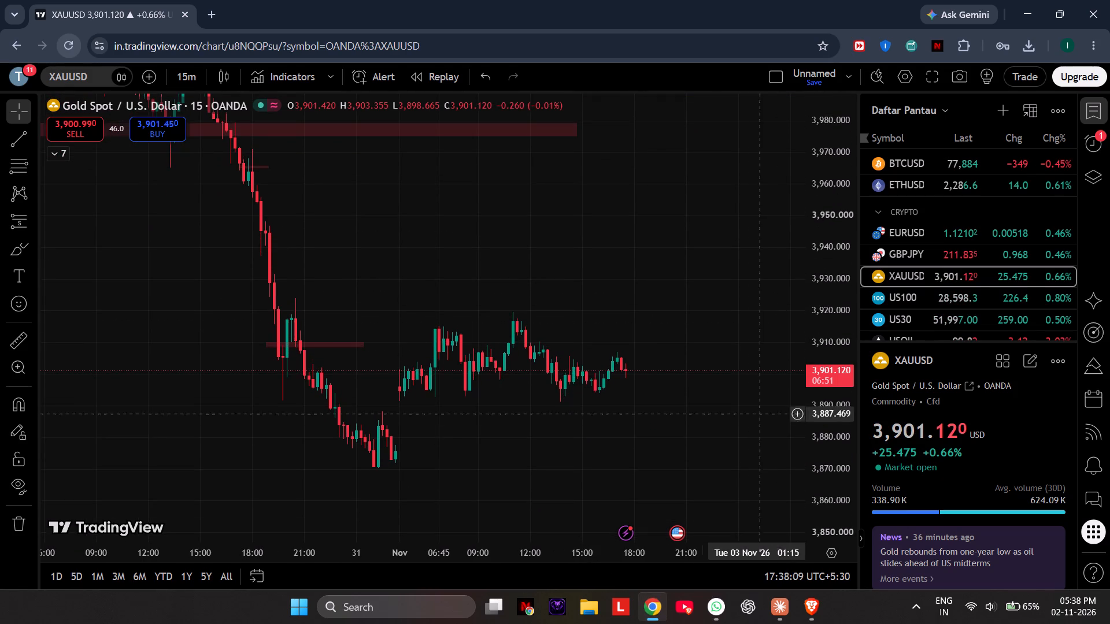
{"action": "scroll", "coordinate": [734, 441], "scroll_direction": "up", "scroll_amount": 3}
{"action": "left_click_drag", "start_coordinate": [701, 417], "coordinate": [752, 441]}
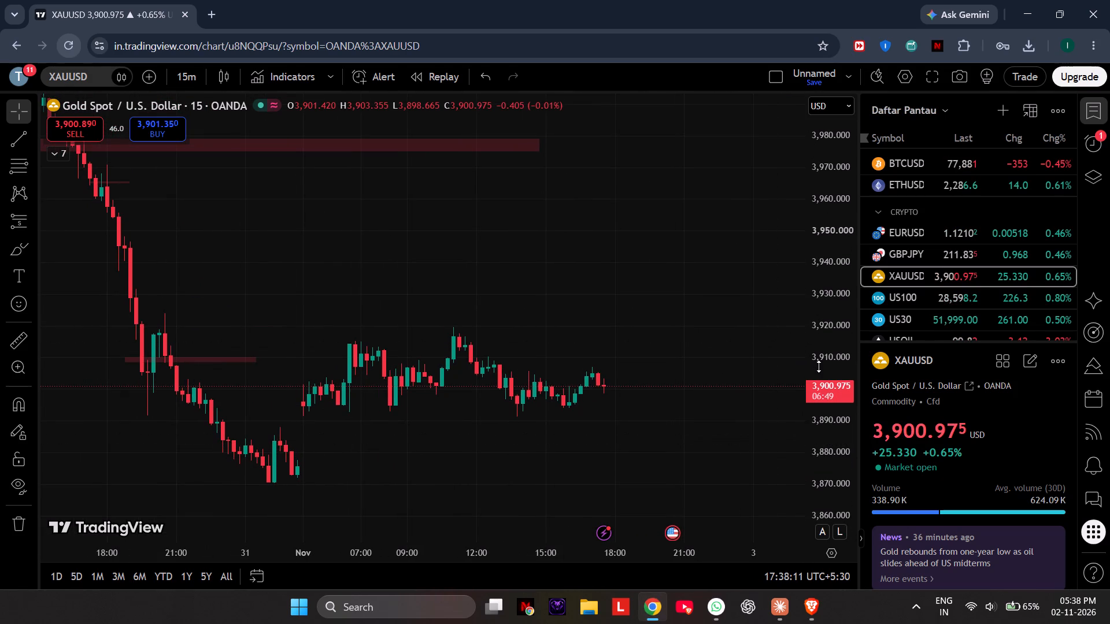
{"action": "scroll", "coordinate": [819, 366], "scroll_direction": "down", "scroll_amount": 3}
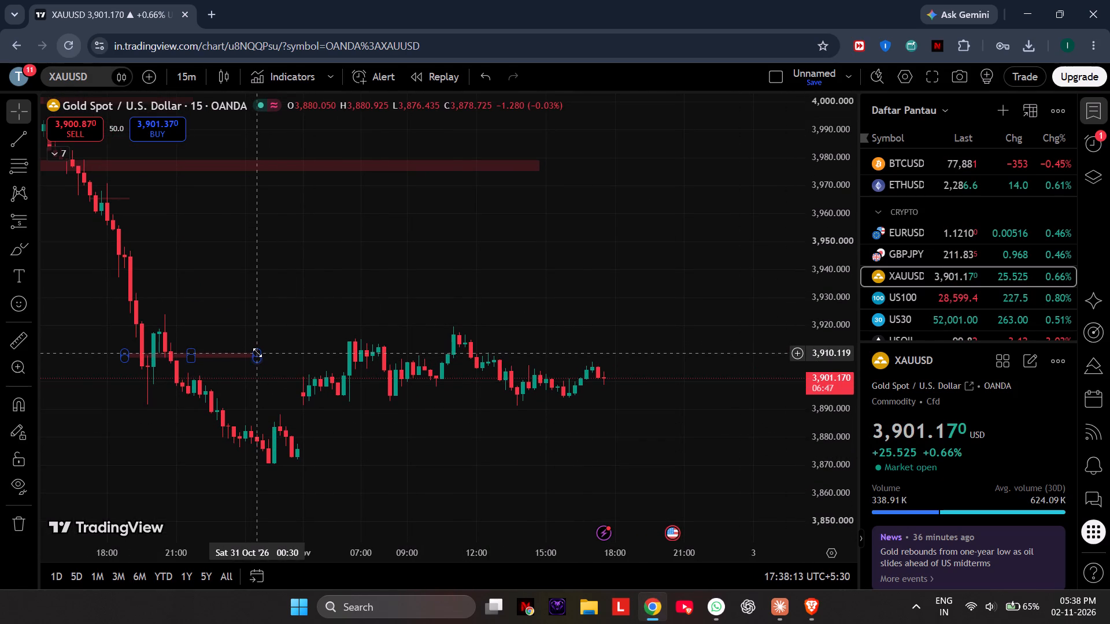
{"action": "left_click_drag", "start_coordinate": [257, 352], "coordinate": [593, 341]}
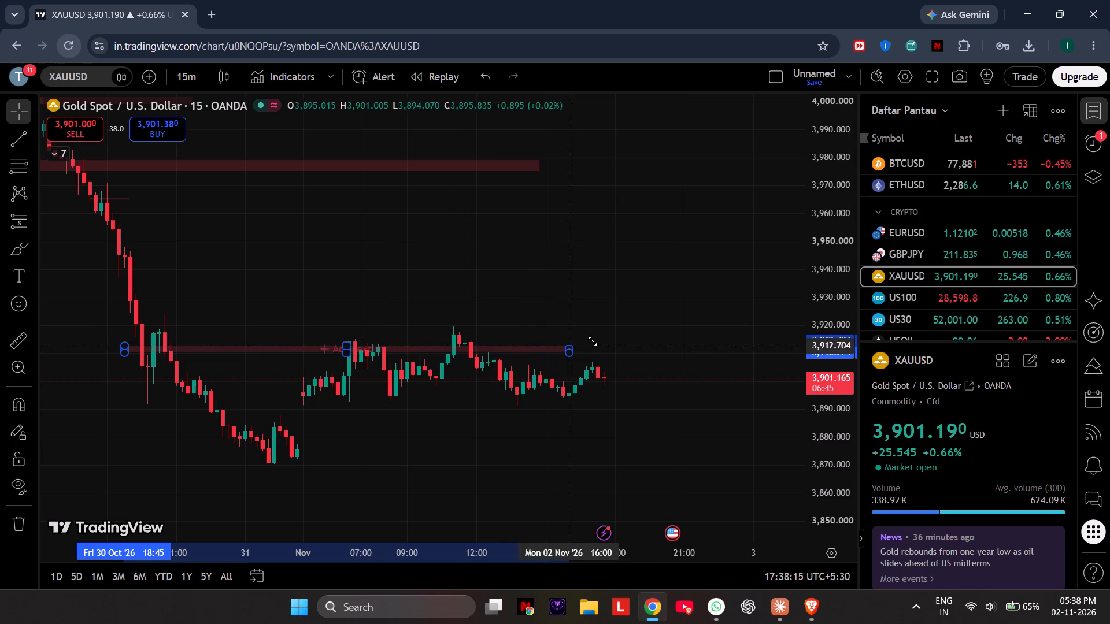
{"action": "left_click_drag", "start_coordinate": [593, 341], "coordinate": [720, 356]}
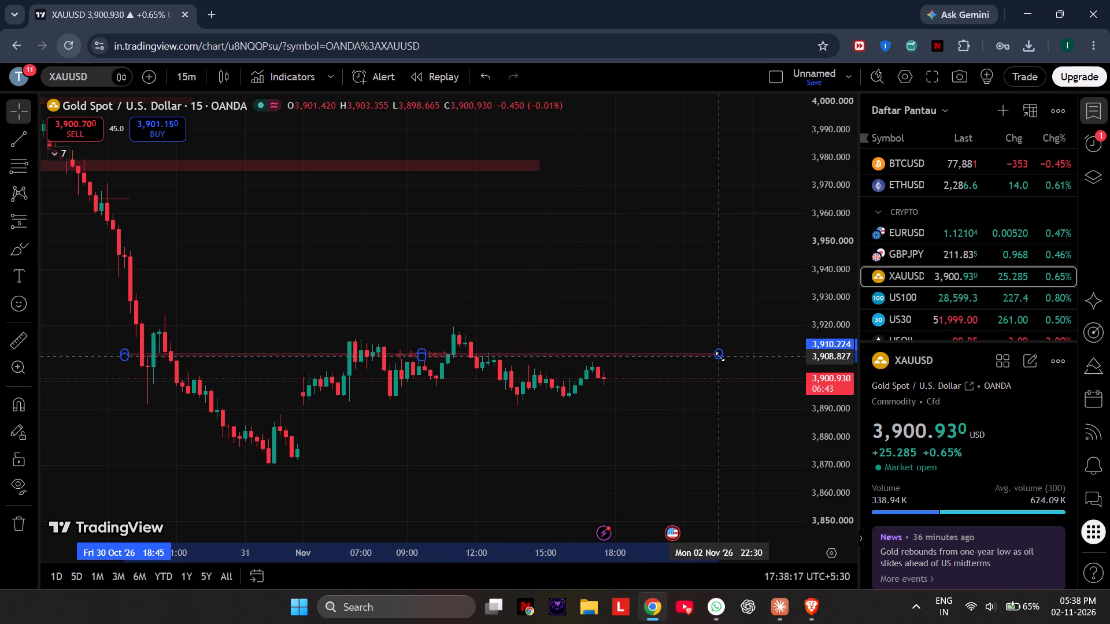
{"action": "left_click_drag", "start_coordinate": [720, 356], "coordinate": [728, 363]}
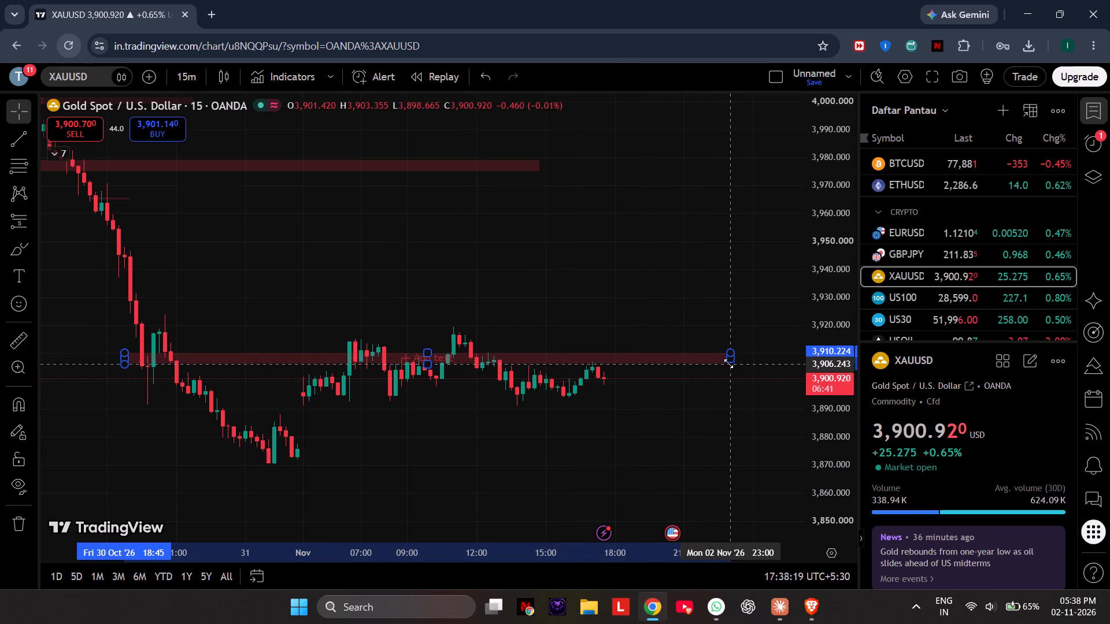
{"action": "left_click_drag", "start_coordinate": [728, 363], "coordinate": [734, 359]}
{"action": "left_click", "coordinate": [736, 411]}
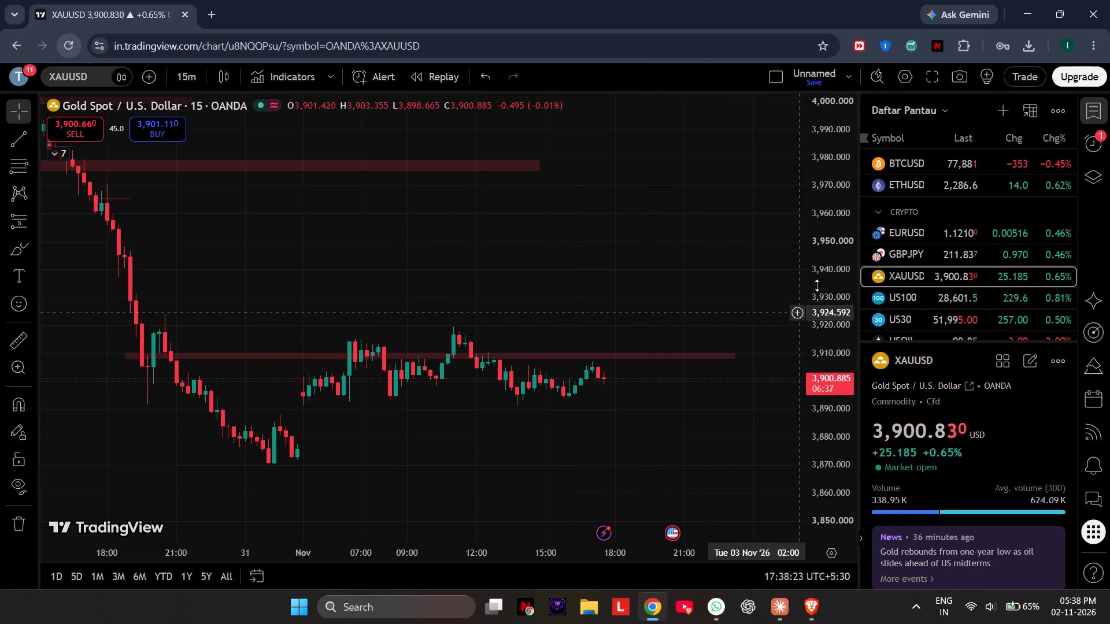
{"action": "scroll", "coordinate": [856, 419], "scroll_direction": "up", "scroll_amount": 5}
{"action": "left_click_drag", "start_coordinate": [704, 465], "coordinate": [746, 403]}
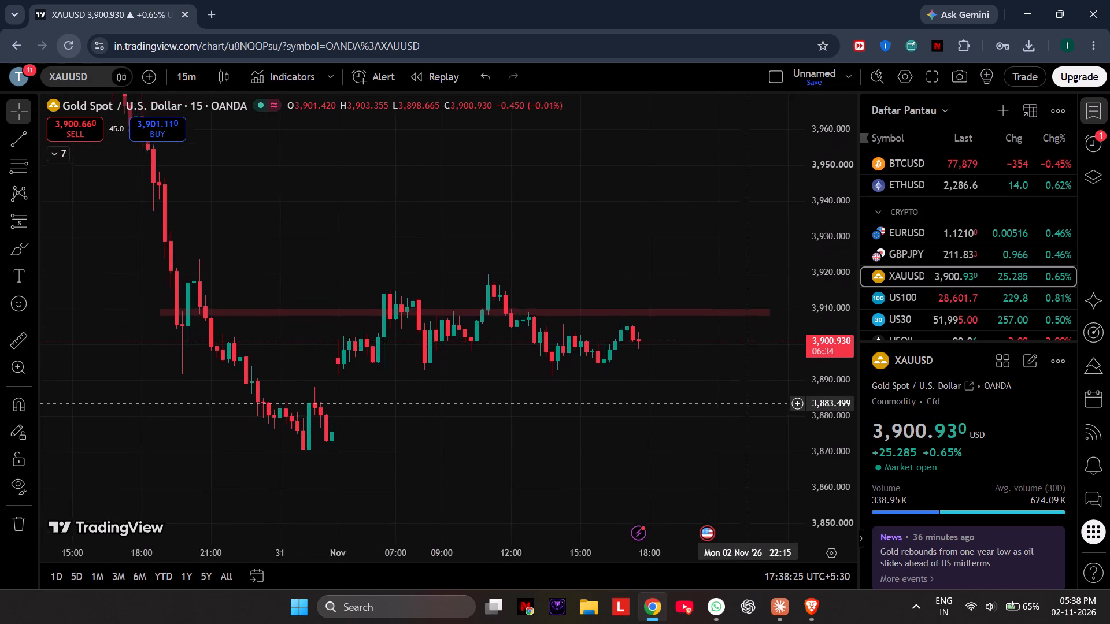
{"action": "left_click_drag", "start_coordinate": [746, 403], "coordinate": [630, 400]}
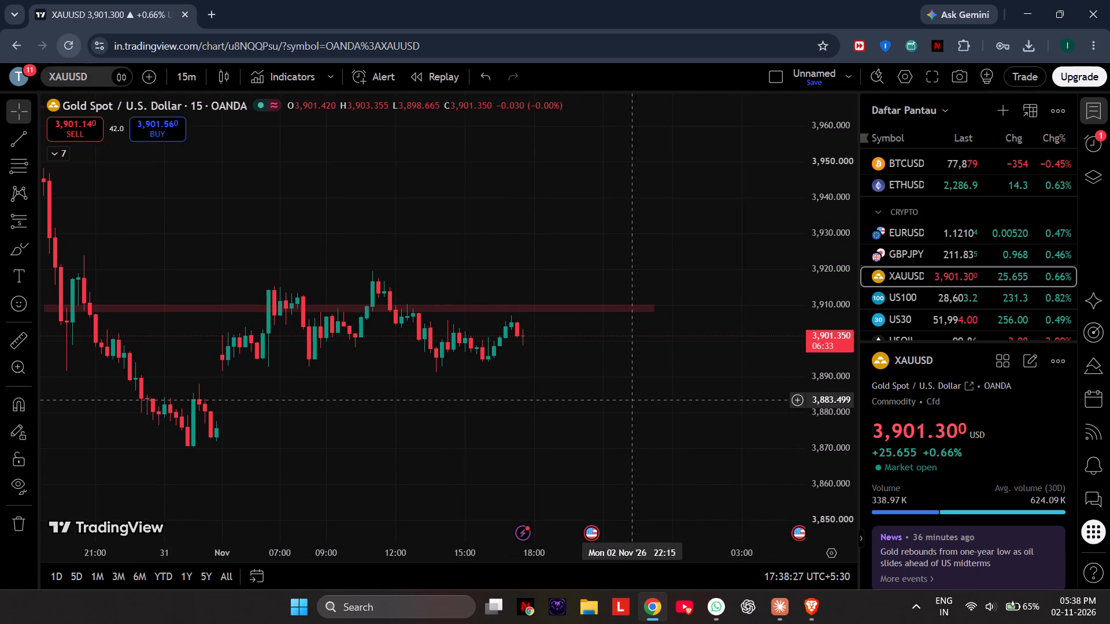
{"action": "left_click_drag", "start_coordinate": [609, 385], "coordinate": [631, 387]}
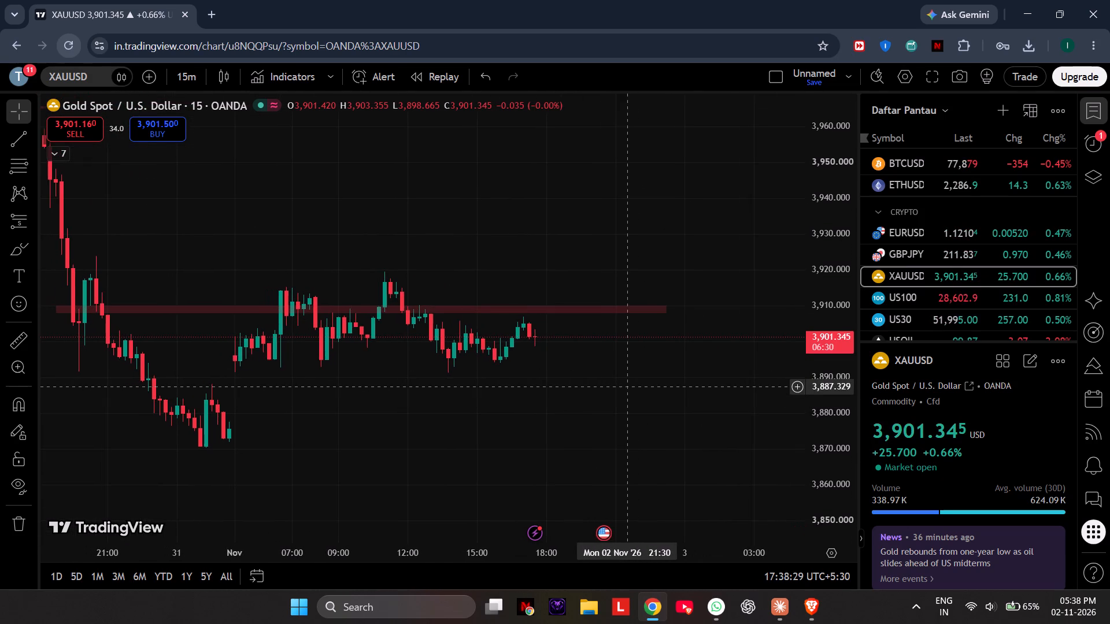
Expand the chart's indicator list and briefly show the Liquidation HeatMap [BigBeluga] over XAUUSD, hiding it again after examining its levels.
{"action": "left_click_drag", "start_coordinate": [631, 387], "coordinate": [642, 387]}
{"action": "left_click_drag", "start_coordinate": [653, 384], "coordinate": [673, 386]}
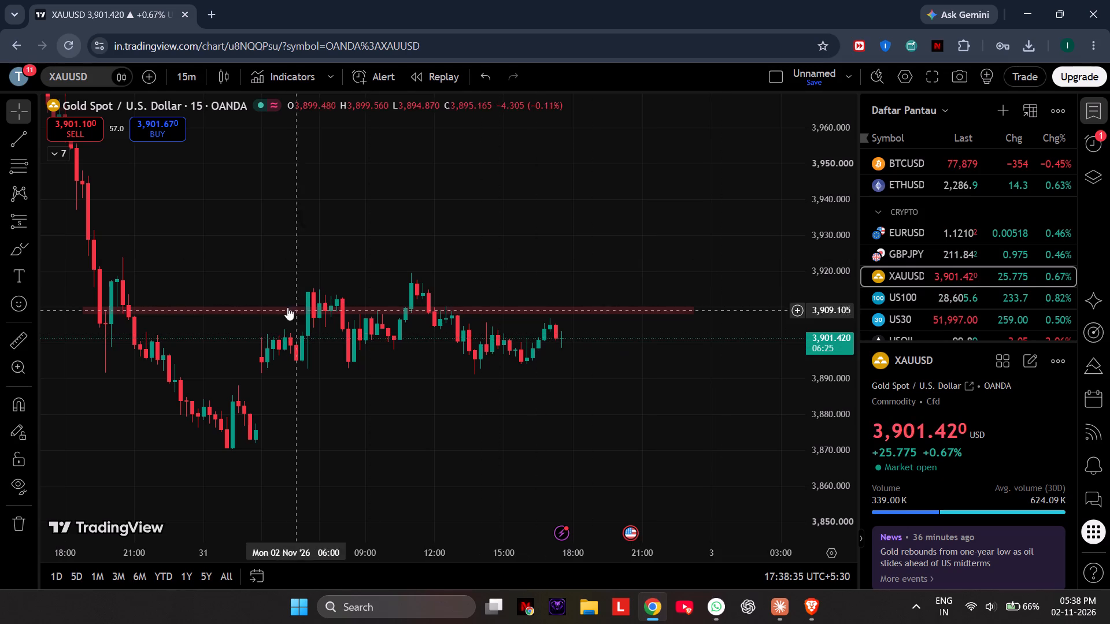
{"action": "left_click", "coordinate": [62, 154]}
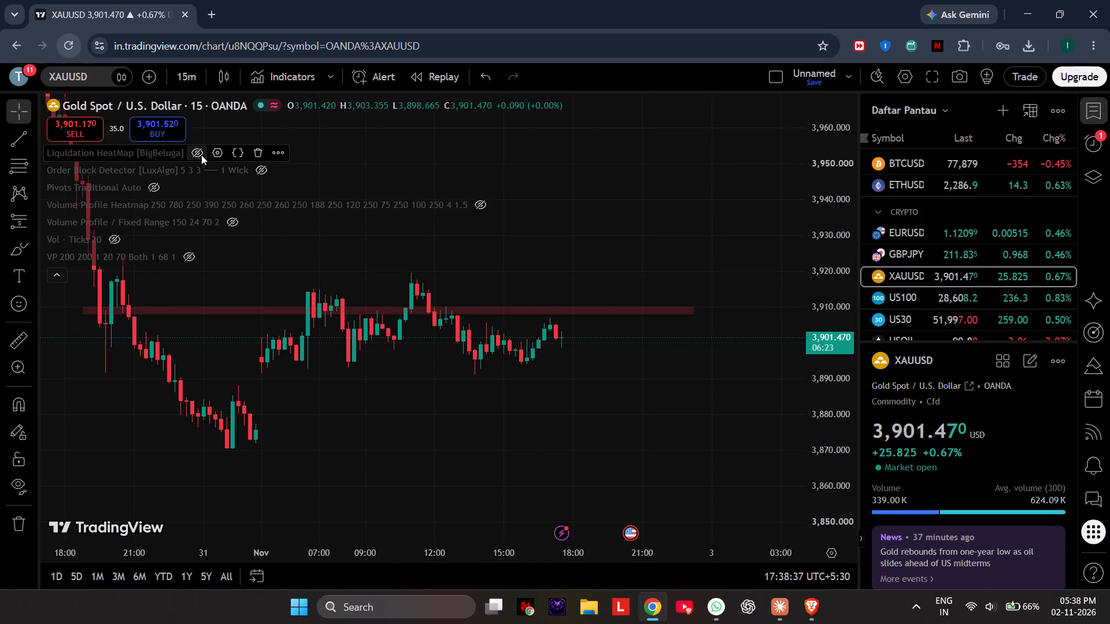
{"action": "left_click", "coordinate": [201, 155]}
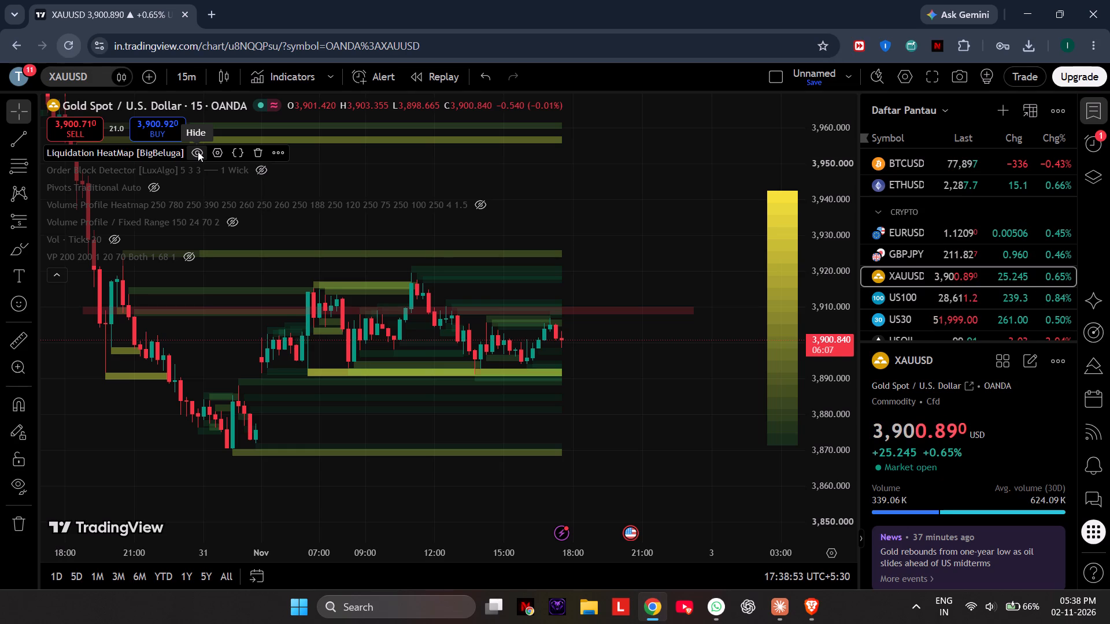
{"action": "left_click", "coordinate": [198, 151]}
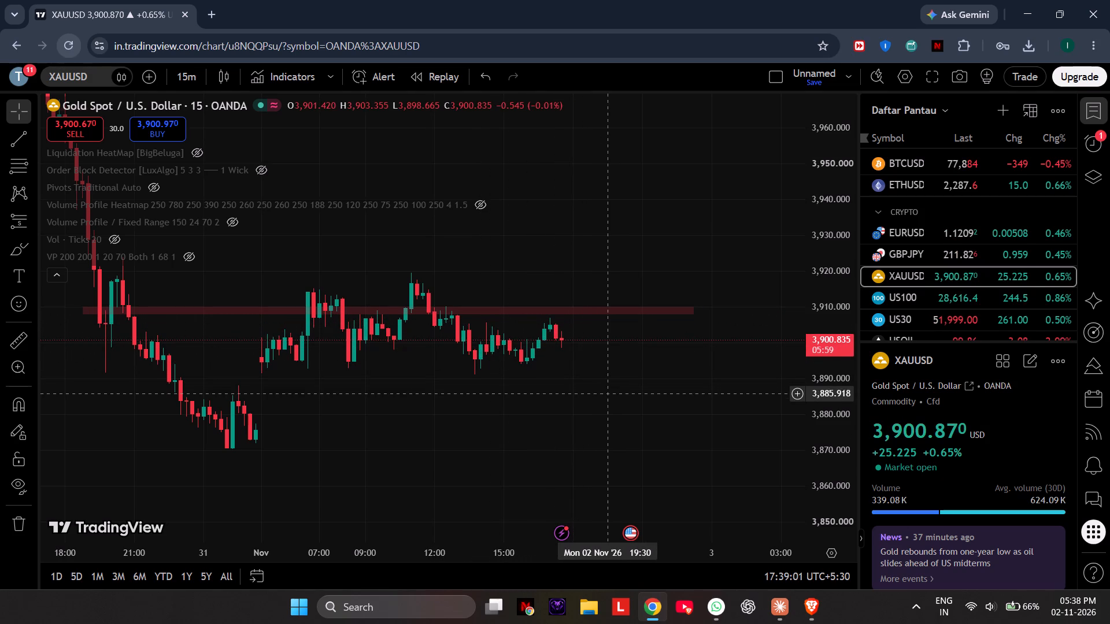
Show and hide the Vol and VP indicators one after the other, examining the volume bars and the volume profile against price.
{"action": "left_click_drag", "start_coordinate": [583, 433], "coordinate": [596, 443]}
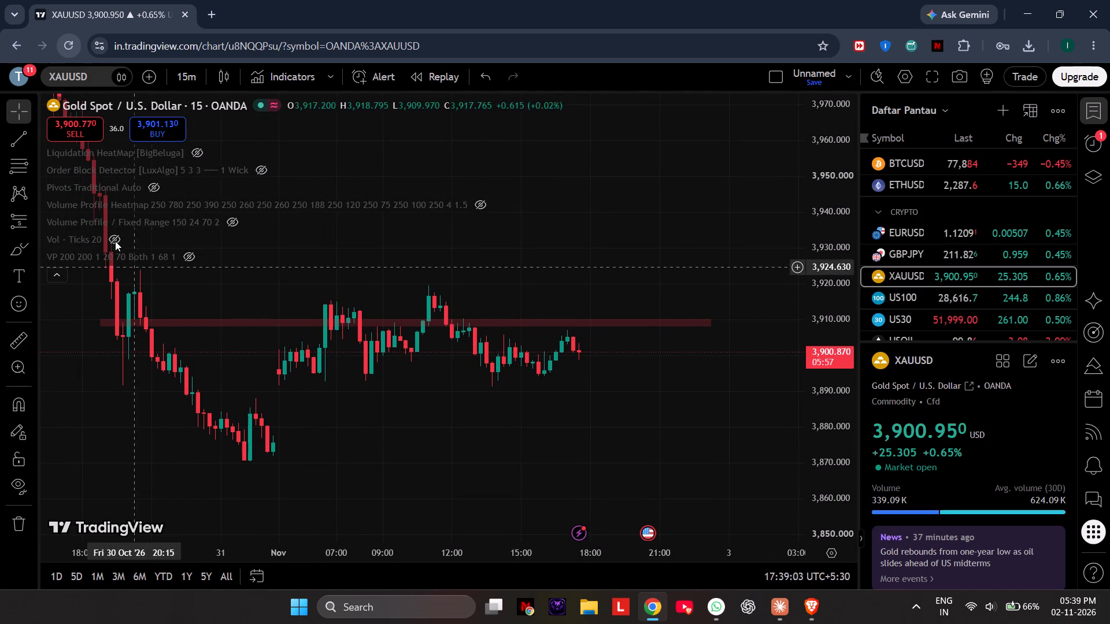
{"action": "left_click", "coordinate": [116, 235]}
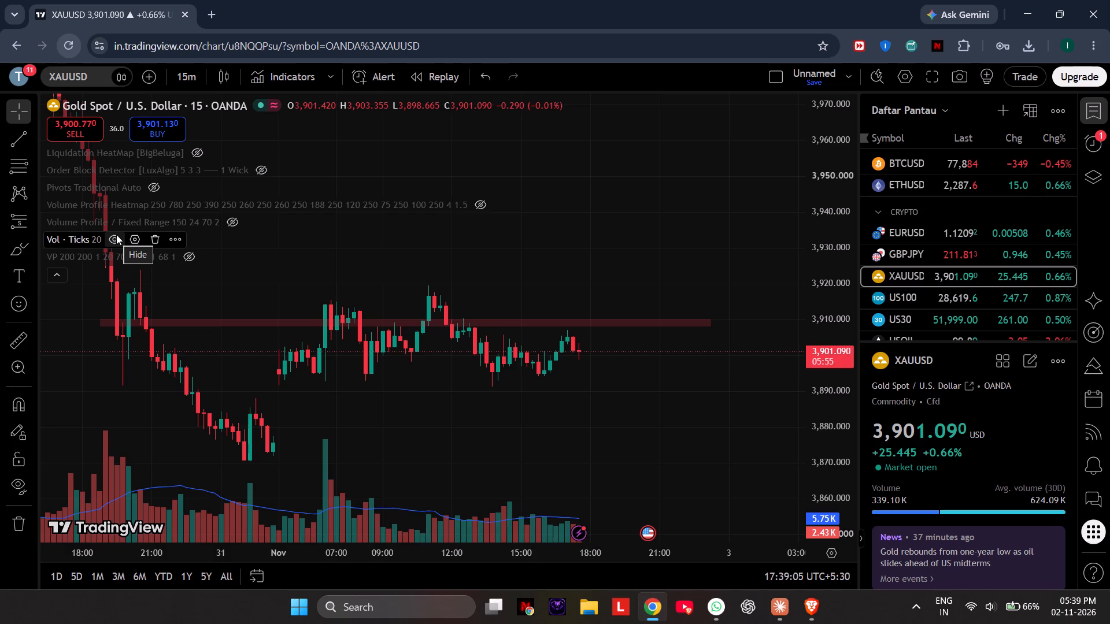
{"action": "left_click", "coordinate": [116, 235]}
{"action": "left_click", "coordinate": [184, 259]}
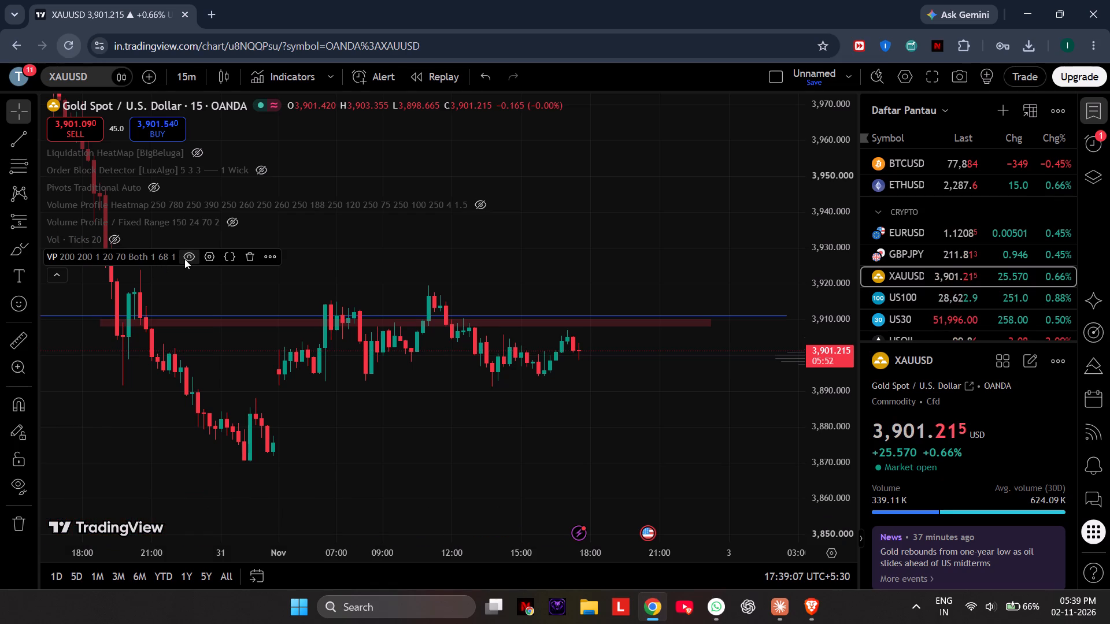
{"action": "left_click_drag", "start_coordinate": [623, 467], "coordinate": [366, 476]}
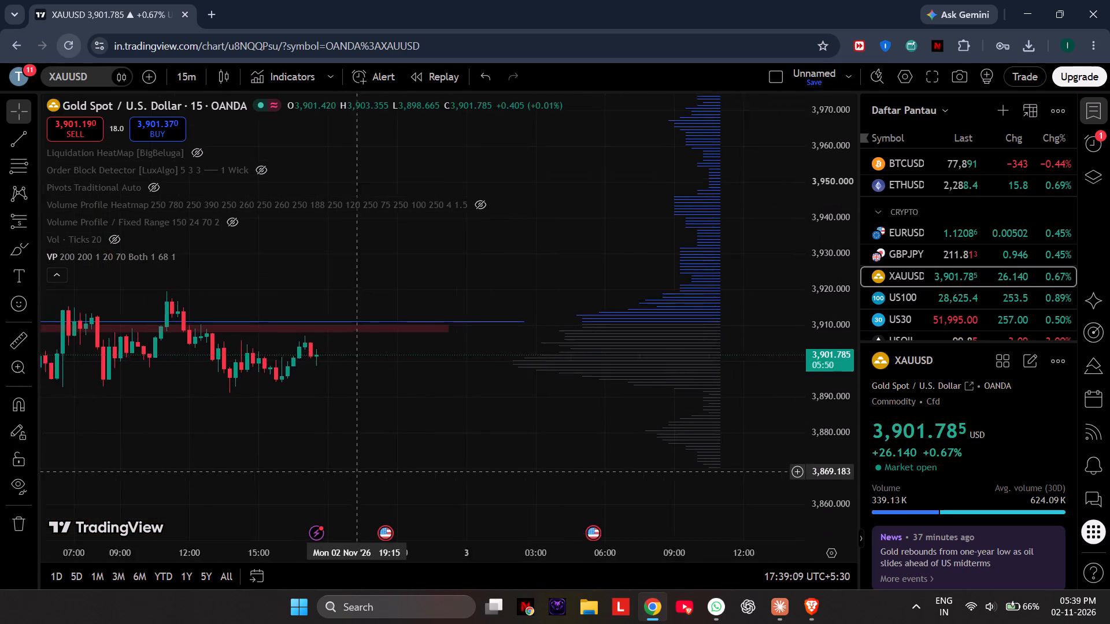
{"action": "left_click_drag", "start_coordinate": [366, 476], "coordinate": [671, 504]}
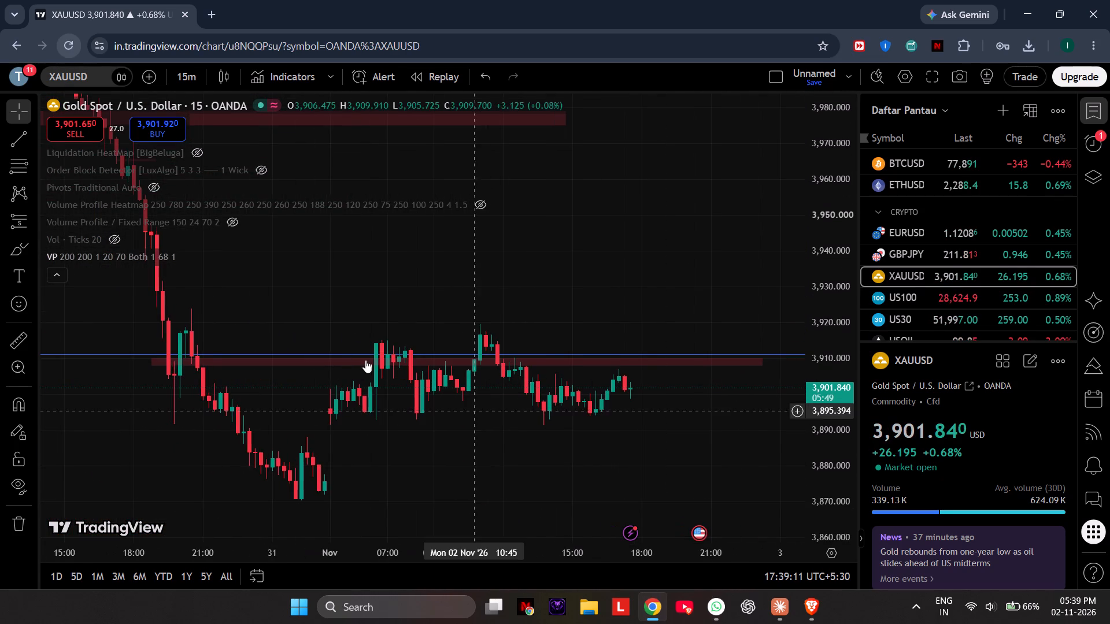
{"action": "left_click", "coordinate": [186, 259]}
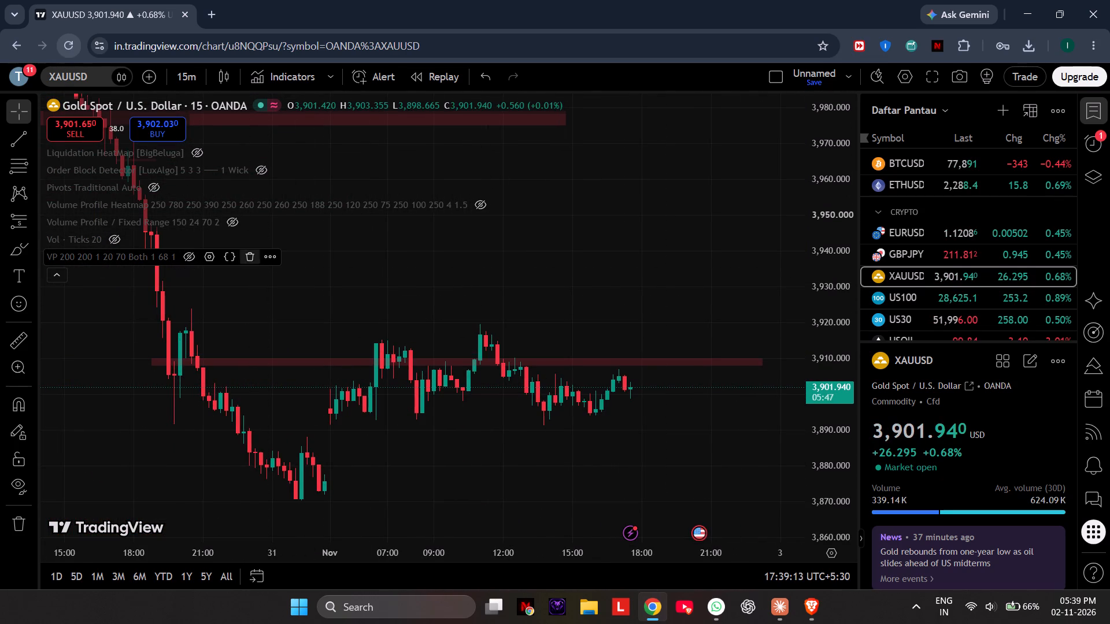
Toggle the Volume Profile Heatmap, Order Block Detector [LuxAlgo] and Liquidation HeatMap on and off in turn to examine their zones.
{"action": "left_click", "coordinate": [480, 203]}
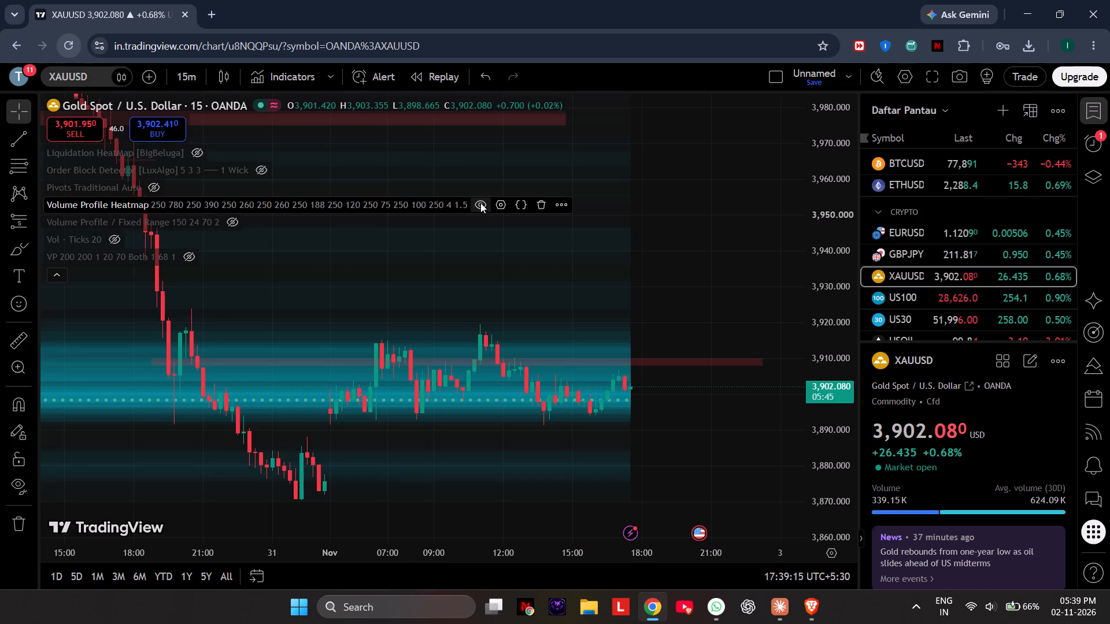
{"action": "left_click", "coordinate": [480, 203]}
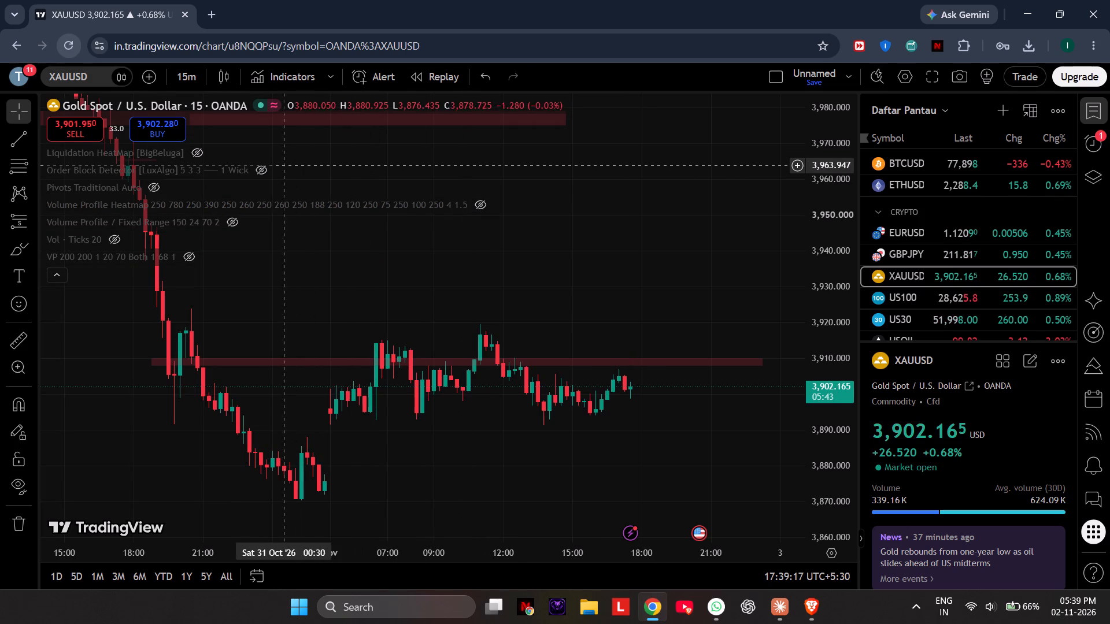
{"action": "left_click", "coordinate": [261, 170]}
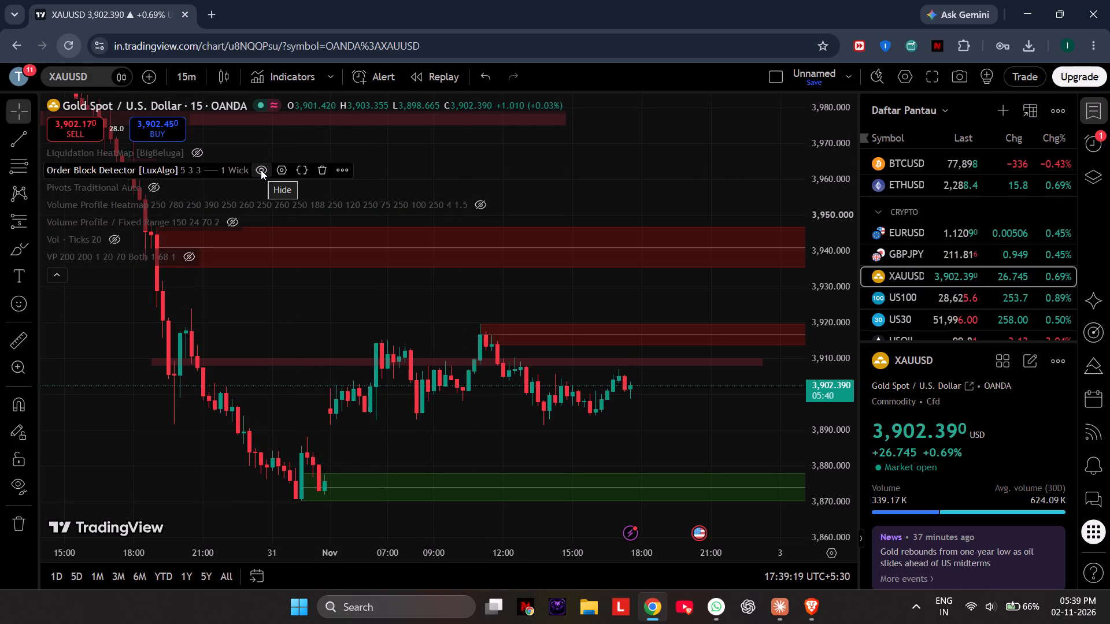
{"action": "left_click", "coordinate": [261, 170]}
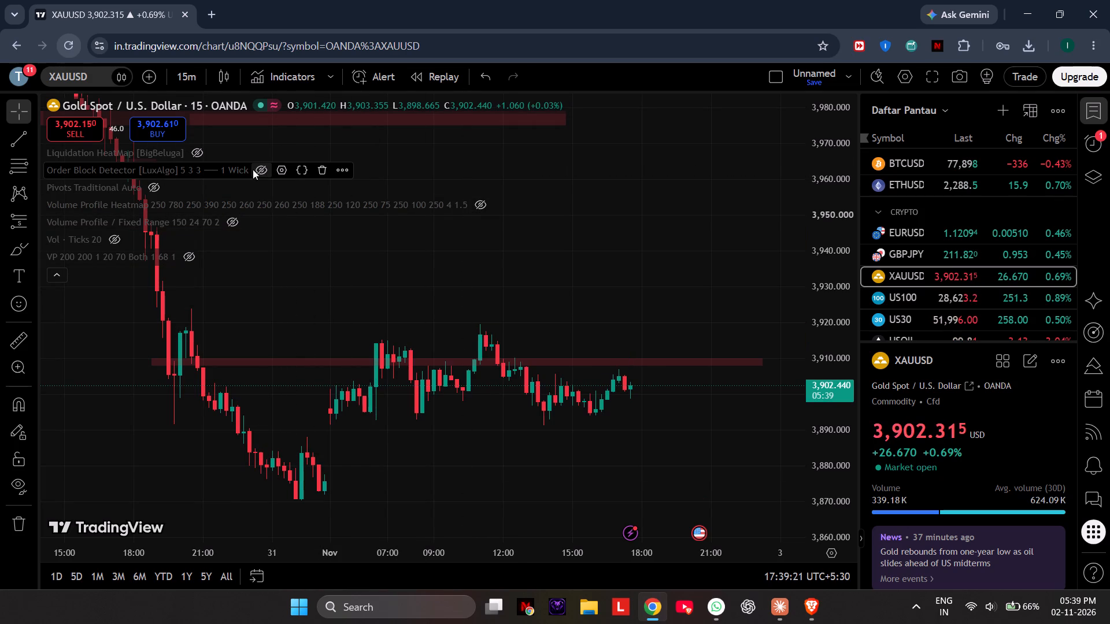
{"action": "left_click", "coordinate": [195, 147]}
{"action": "left_click", "coordinate": [195, 147]}
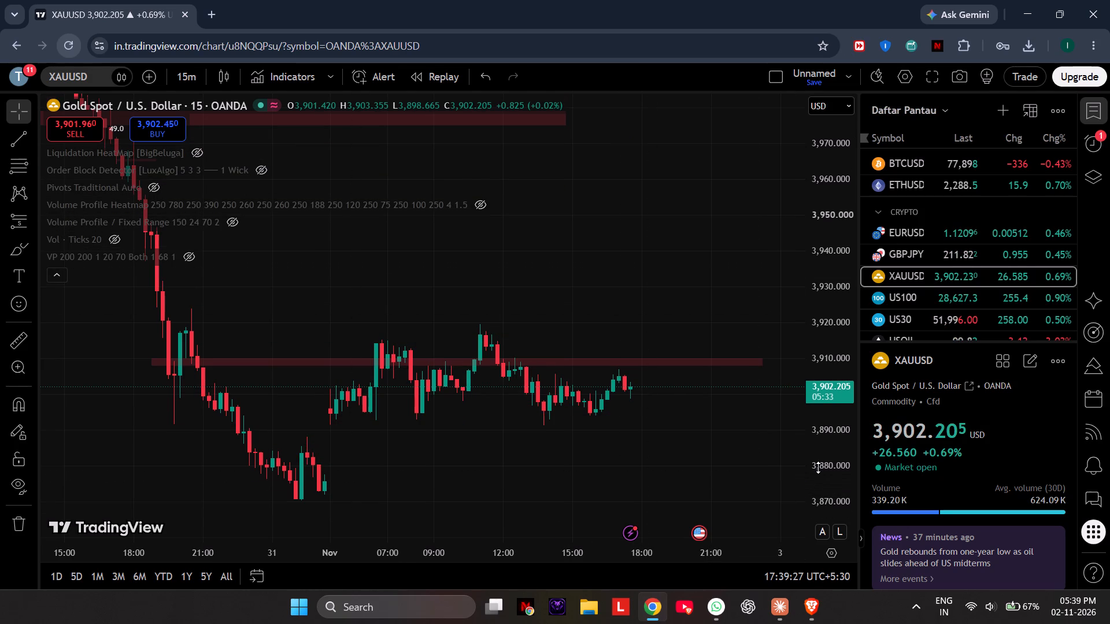
Collapse the indicator list and switch the XAUUSD chart to the 5-minute interval.
{"action": "scroll", "coordinate": [818, 467], "scroll_direction": "up", "scroll_amount": 6}
{"action": "scroll", "coordinate": [627, 456], "scroll_direction": "up", "scroll_amount": 4}
{"action": "left_click_drag", "start_coordinate": [553, 489], "coordinate": [668, 338]}
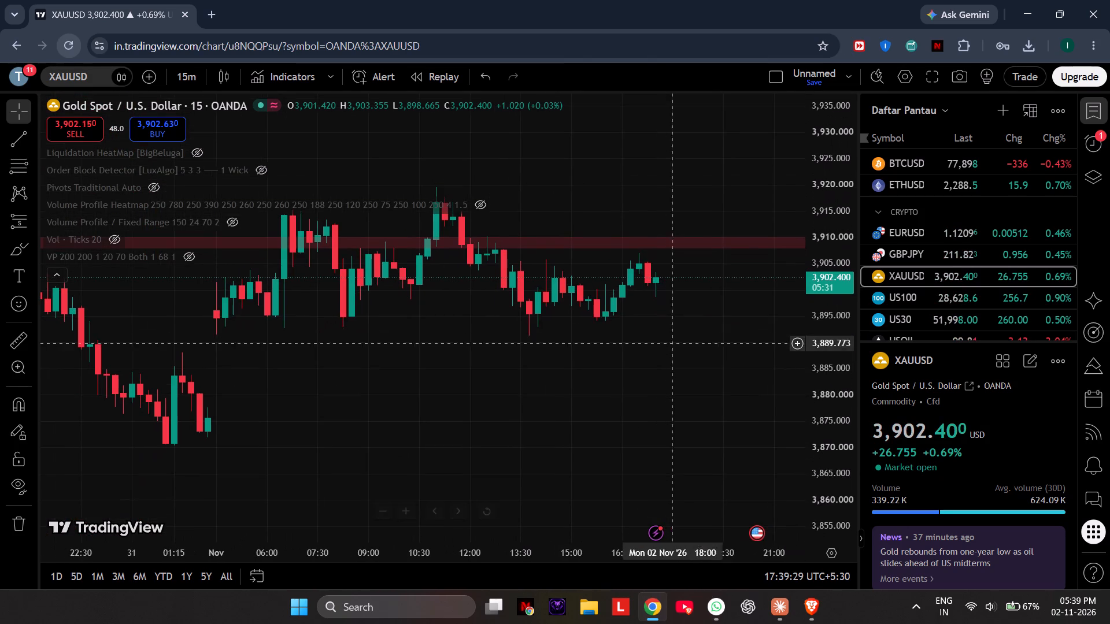
{"action": "left_click_drag", "start_coordinate": [743, 366], "coordinate": [734, 389]}
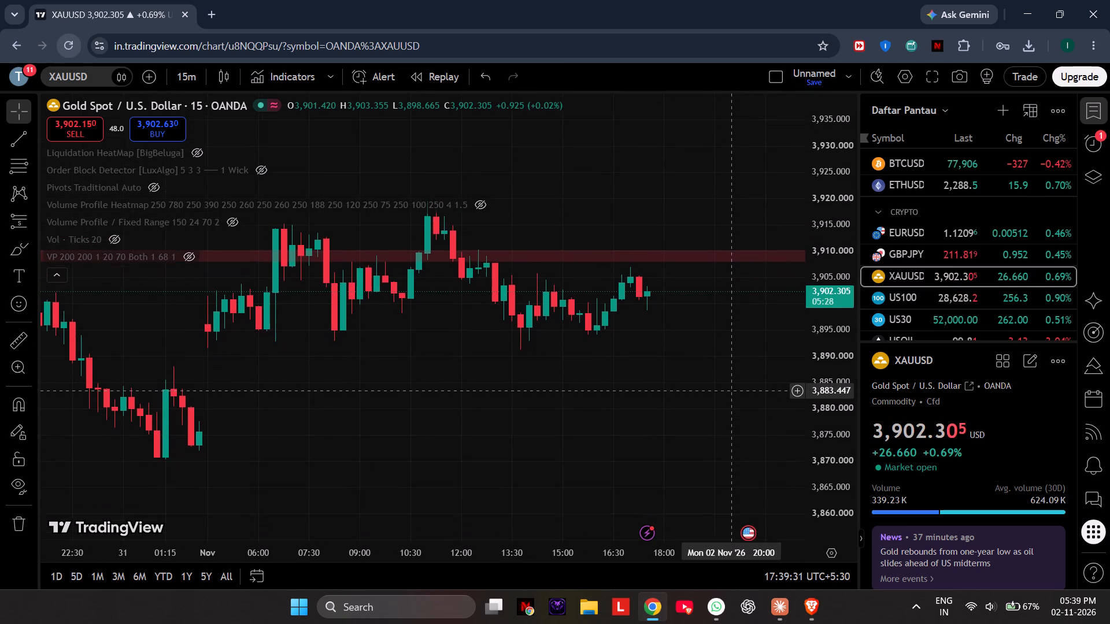
{"action": "left_click_drag", "start_coordinate": [734, 389], "coordinate": [734, 385]}
{"action": "left_click_drag", "start_coordinate": [727, 385], "coordinate": [716, 418]}
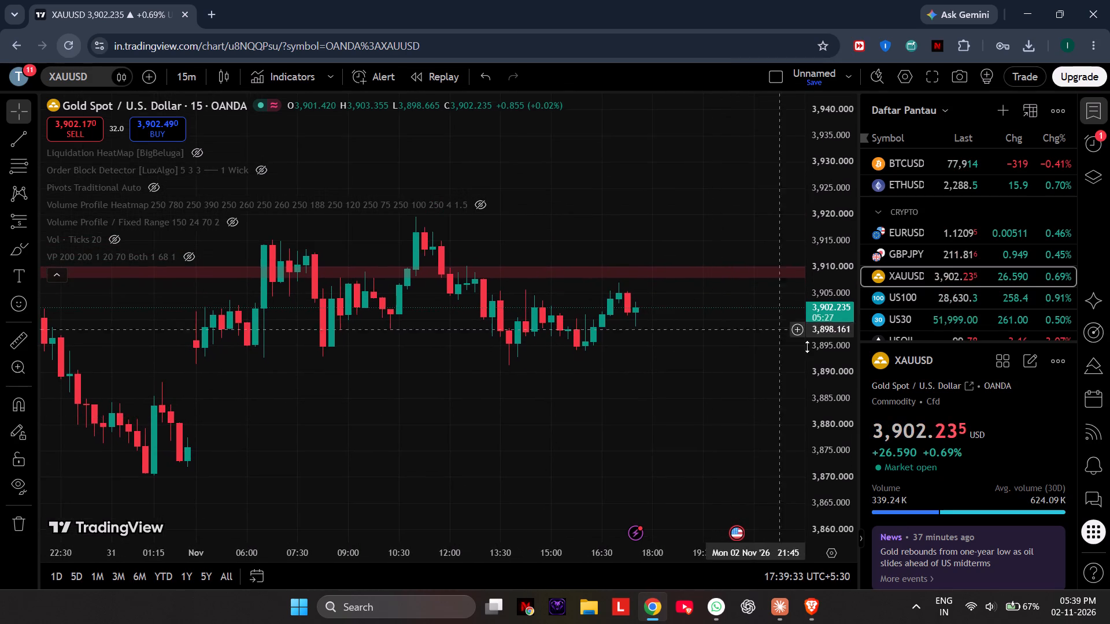
{"action": "scroll", "coordinate": [837, 445], "scroll_direction": "up", "scroll_amount": 3}
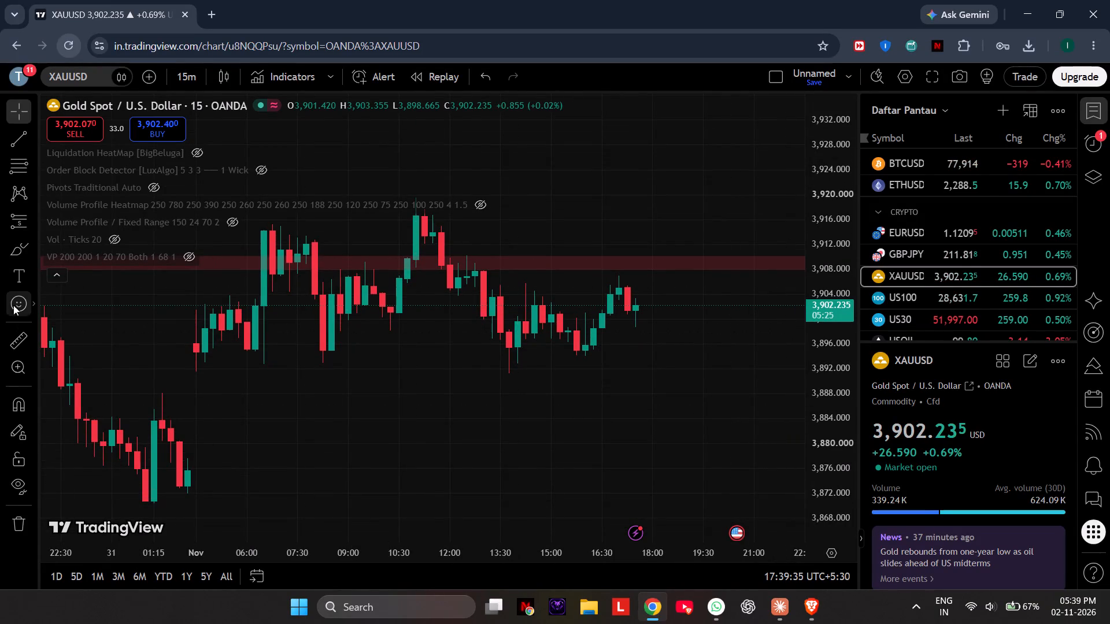
{"action": "left_click", "coordinate": [62, 273]}
{"action": "left_click", "coordinate": [196, 86]}
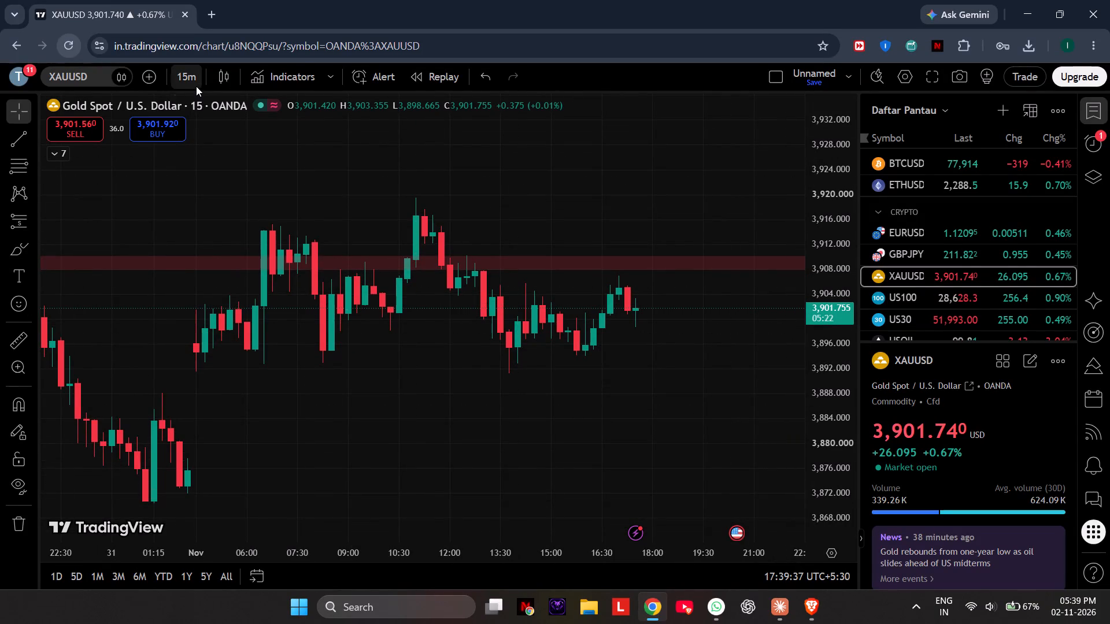
{"action": "left_click", "coordinate": [224, 484]}
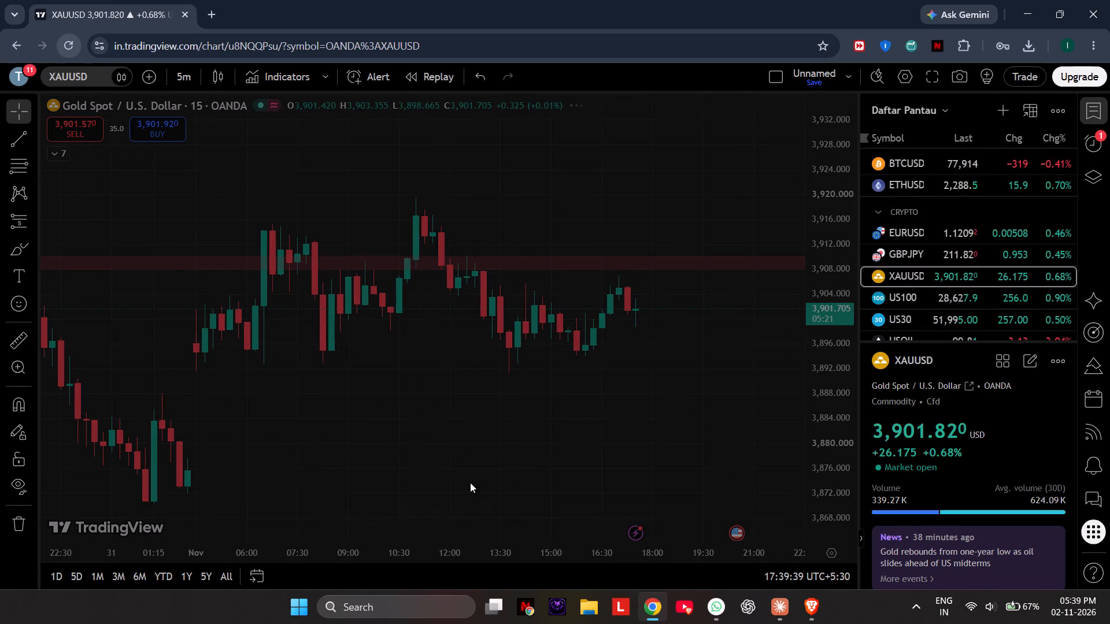
{"action": "left_click", "coordinate": [489, 507]}
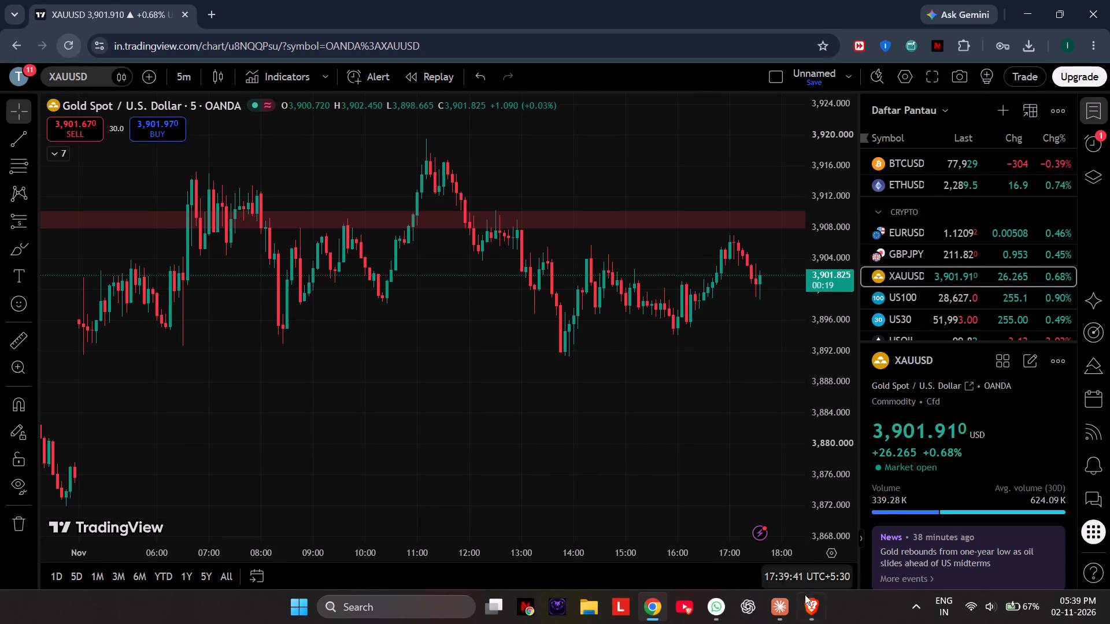
Switch to YouTube in Brave, set the home feed filter to All and browse the recommended videos and Shorts.
{"action": "left_click", "coordinate": [820, 614]}
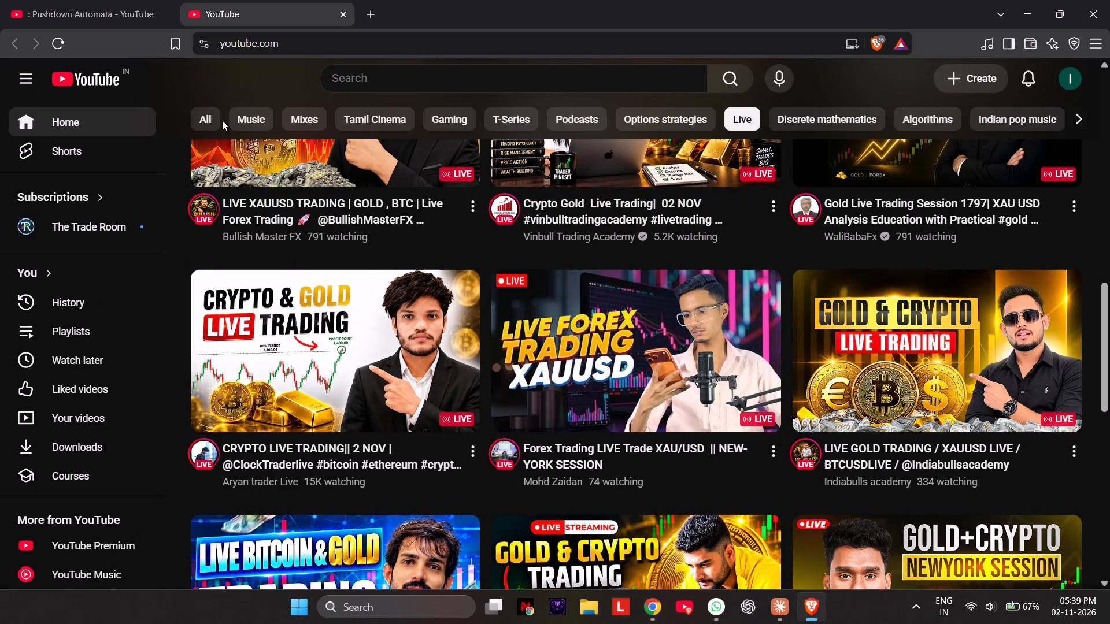
{"action": "left_click", "coordinate": [208, 117]}
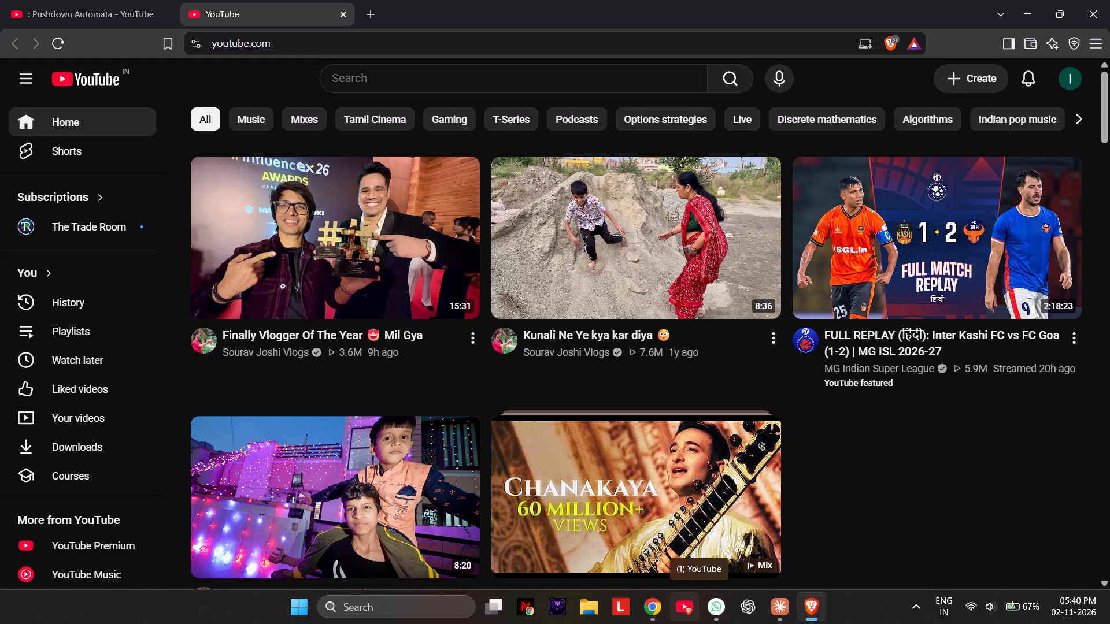
{"action": "scroll", "coordinate": [857, 485], "scroll_direction": "down", "scroll_amount": 9}
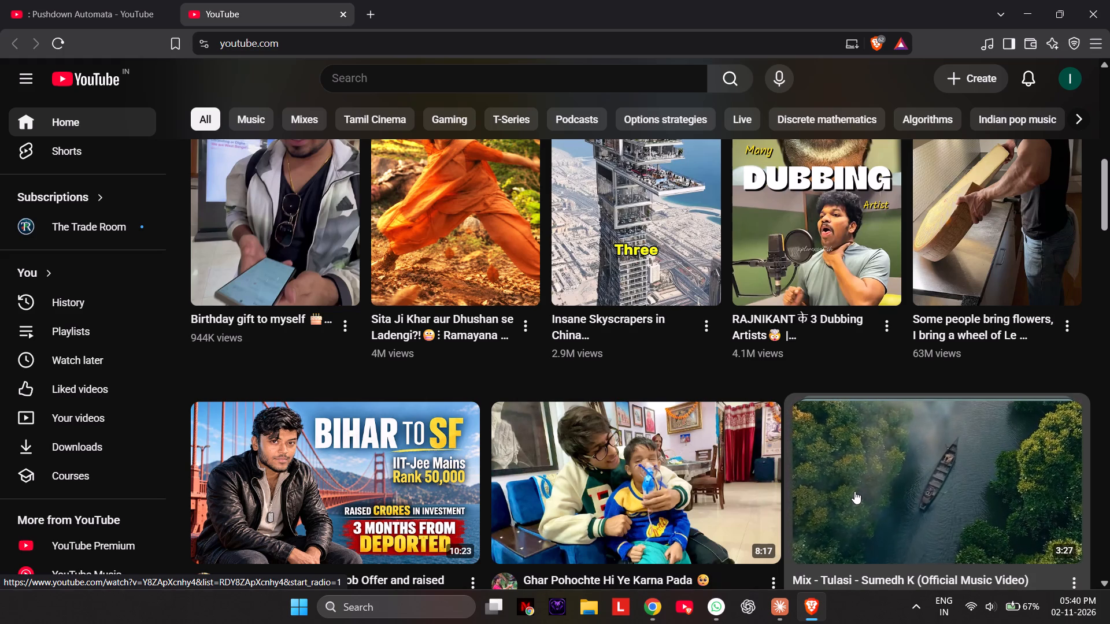
{"action": "scroll", "coordinate": [854, 492], "scroll_direction": "down", "scroll_amount": 2}
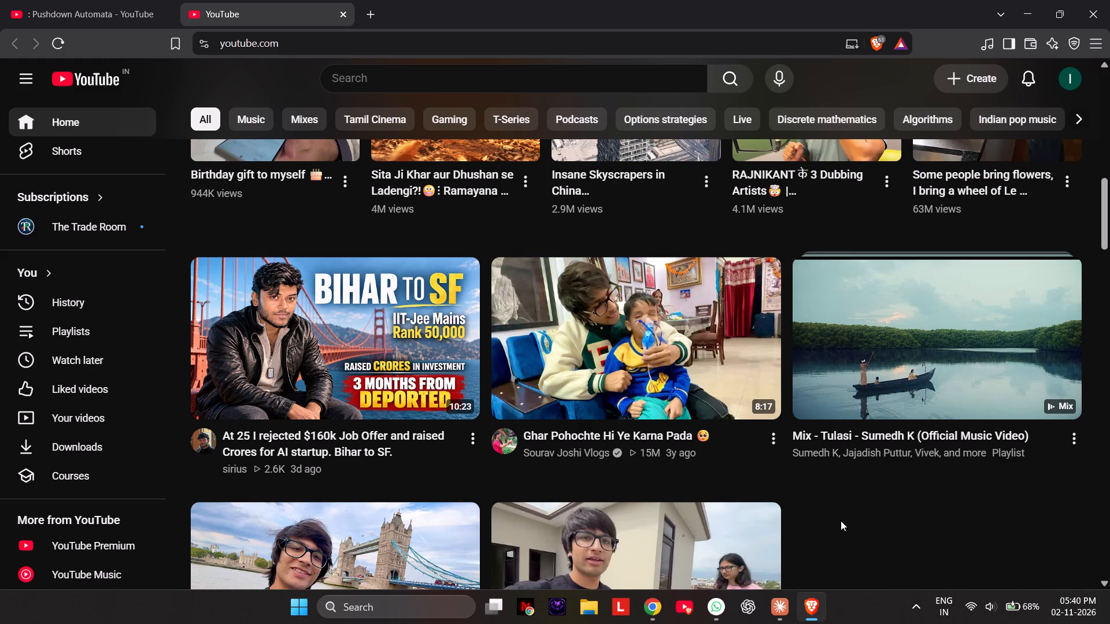
{"action": "scroll", "coordinate": [841, 521], "scroll_direction": "down", "scroll_amount": 2}
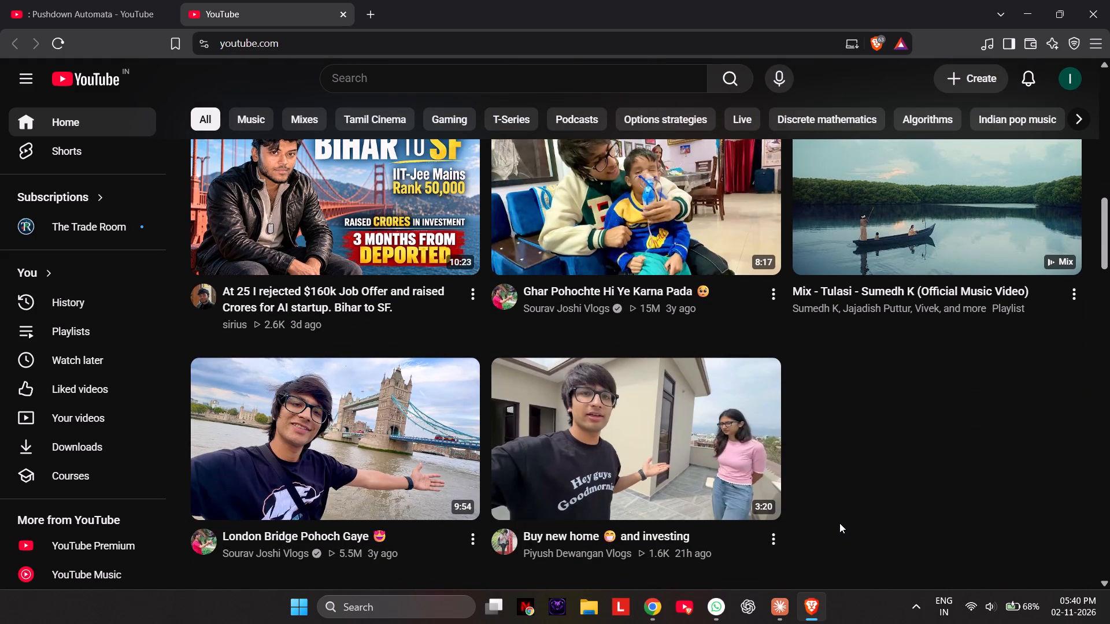
{"action": "scroll", "coordinate": [839, 523], "scroll_direction": "down", "scroll_amount": 4}
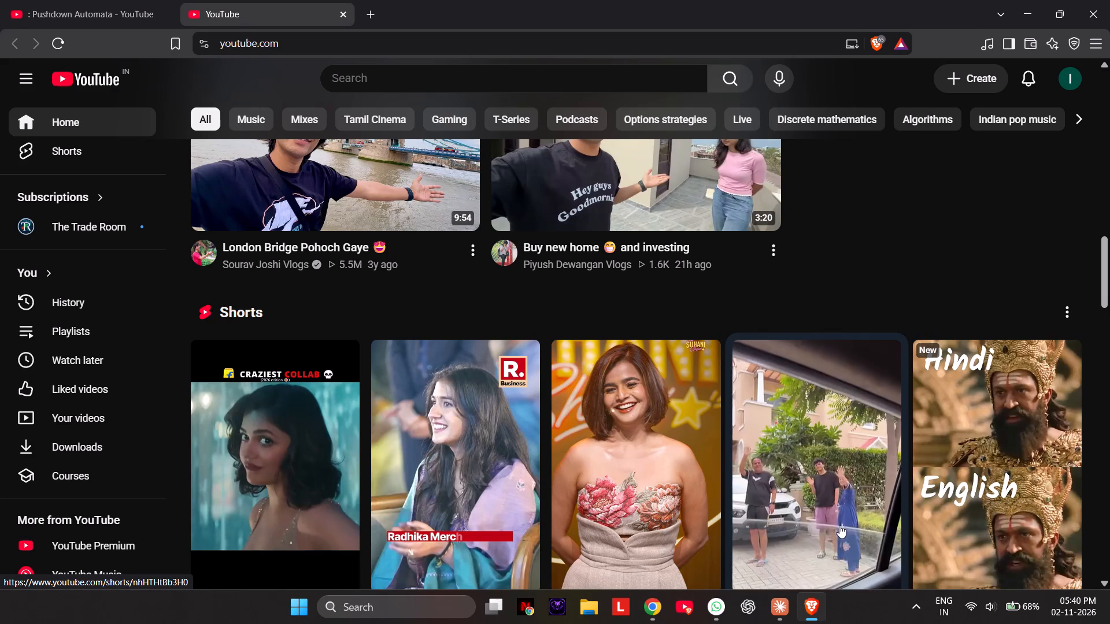
{"action": "scroll", "coordinate": [838, 525], "scroll_direction": "down", "scroll_amount": 1}
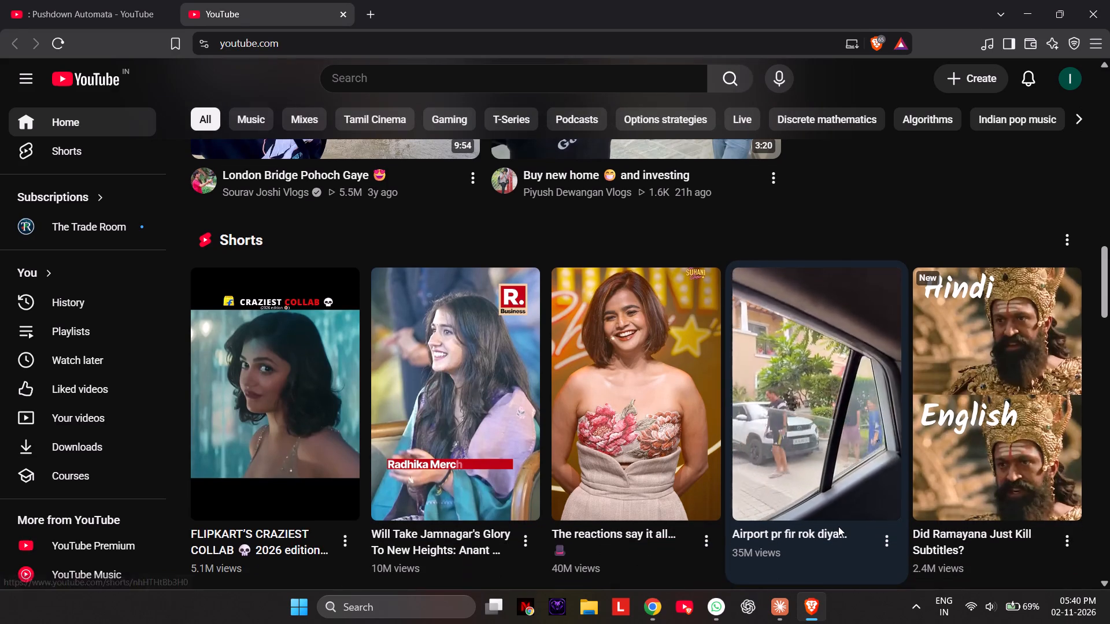
{"action": "scroll", "coordinate": [838, 526], "scroll_direction": "down", "scroll_amount": 4}
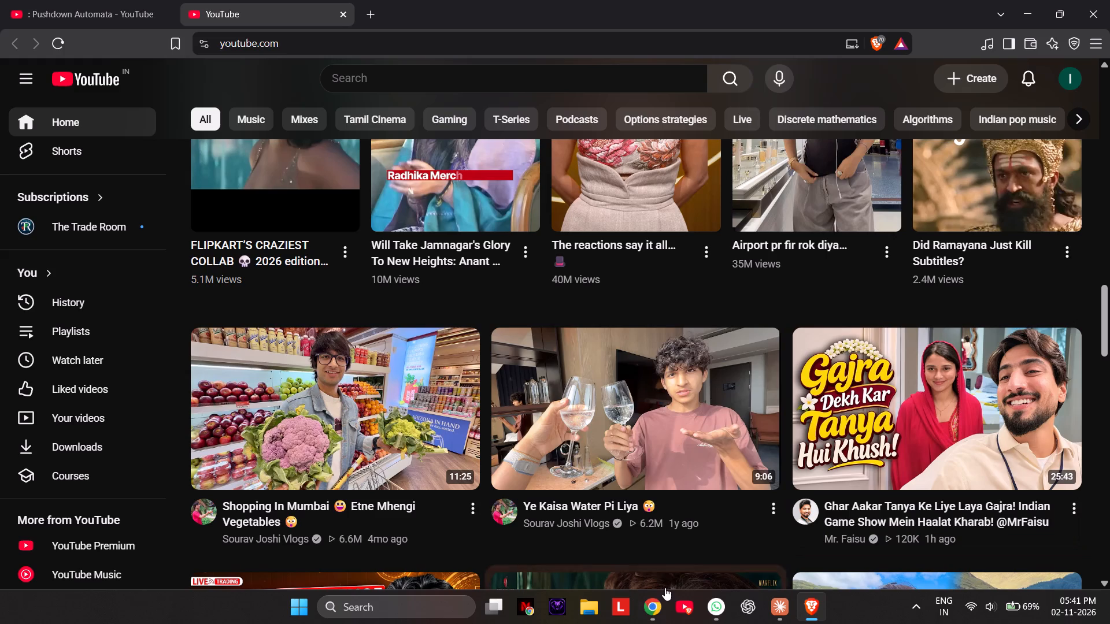
Return to the XAUUSD chart in Chrome and dismiss the HALLOWEEN promotional ad.
{"action": "left_click", "coordinate": [647, 601]}
{"action": "left_click_drag", "start_coordinate": [696, 396], "coordinate": [677, 398]}
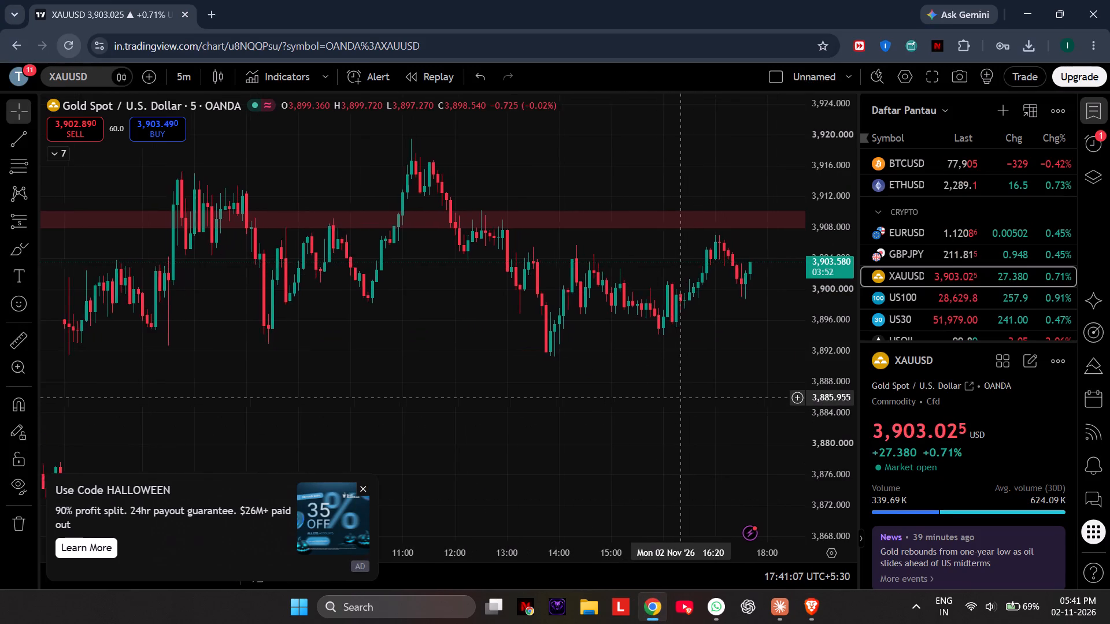
{"action": "left_click_drag", "start_coordinate": [677, 398], "coordinate": [641, 392]}
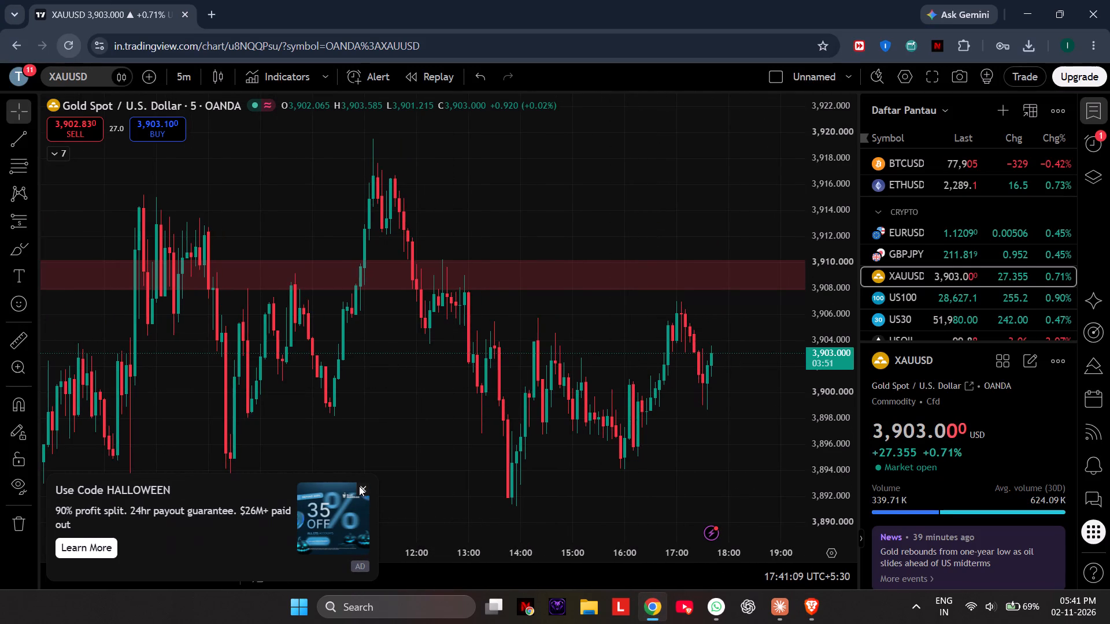
{"action": "left_click", "coordinate": [359, 486]}
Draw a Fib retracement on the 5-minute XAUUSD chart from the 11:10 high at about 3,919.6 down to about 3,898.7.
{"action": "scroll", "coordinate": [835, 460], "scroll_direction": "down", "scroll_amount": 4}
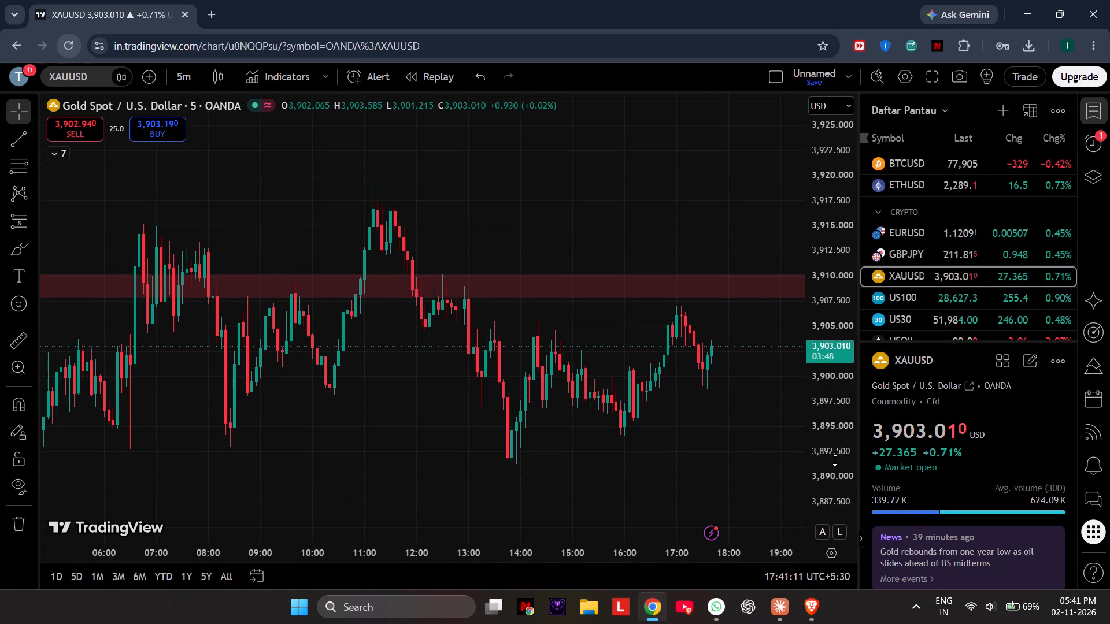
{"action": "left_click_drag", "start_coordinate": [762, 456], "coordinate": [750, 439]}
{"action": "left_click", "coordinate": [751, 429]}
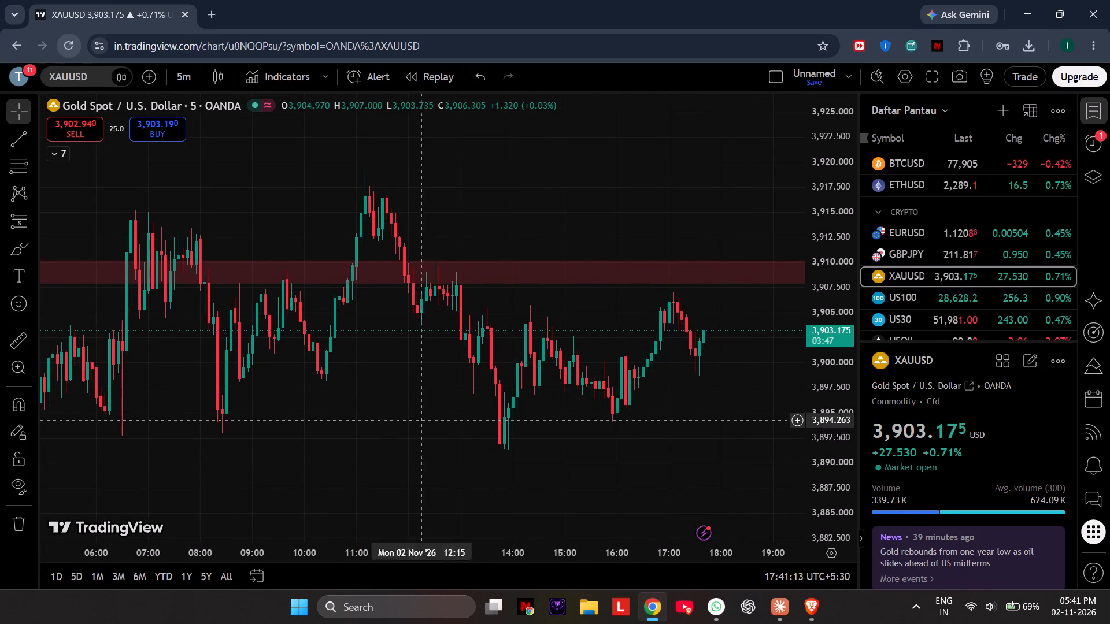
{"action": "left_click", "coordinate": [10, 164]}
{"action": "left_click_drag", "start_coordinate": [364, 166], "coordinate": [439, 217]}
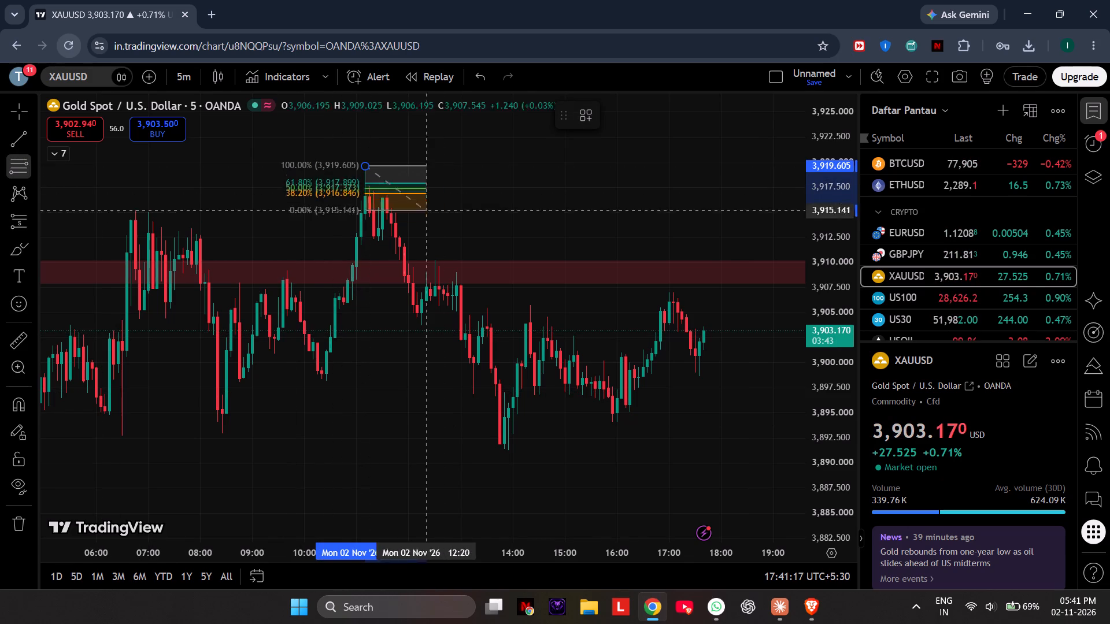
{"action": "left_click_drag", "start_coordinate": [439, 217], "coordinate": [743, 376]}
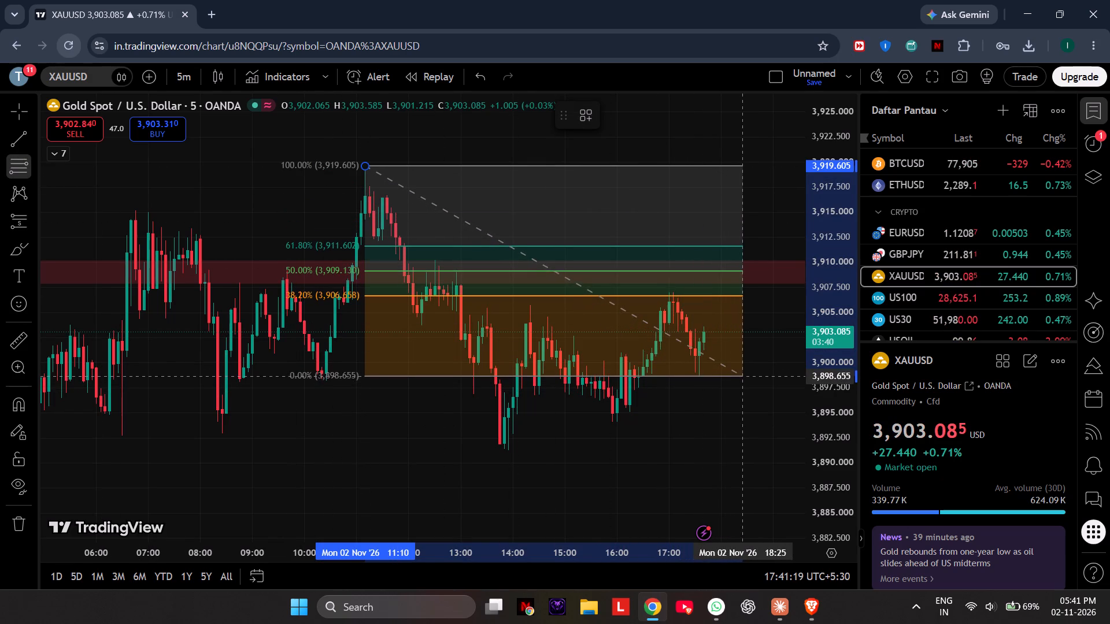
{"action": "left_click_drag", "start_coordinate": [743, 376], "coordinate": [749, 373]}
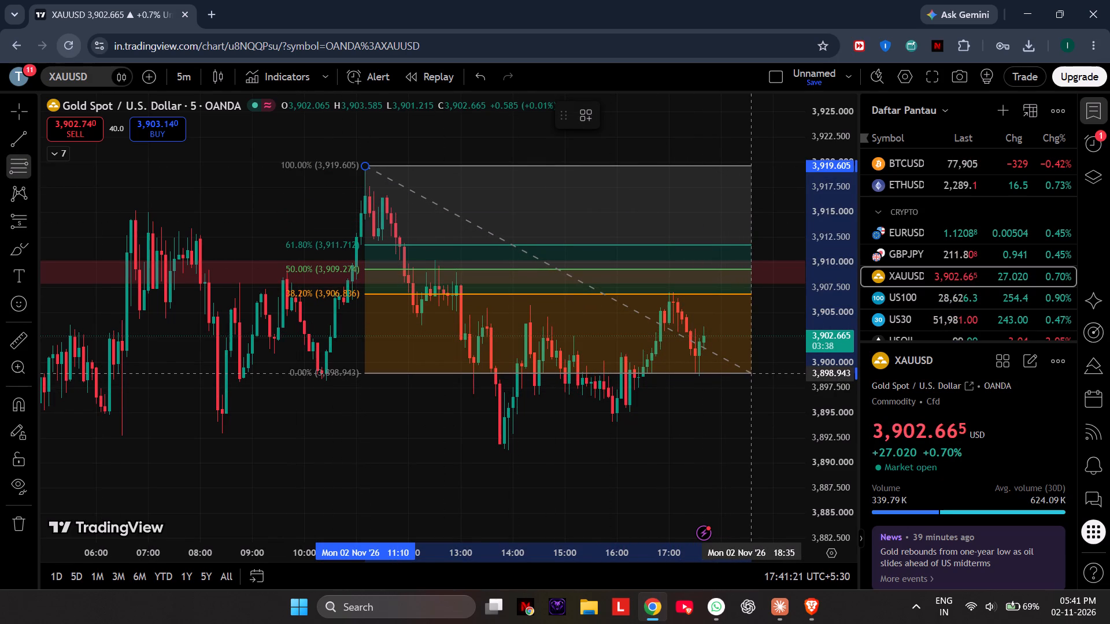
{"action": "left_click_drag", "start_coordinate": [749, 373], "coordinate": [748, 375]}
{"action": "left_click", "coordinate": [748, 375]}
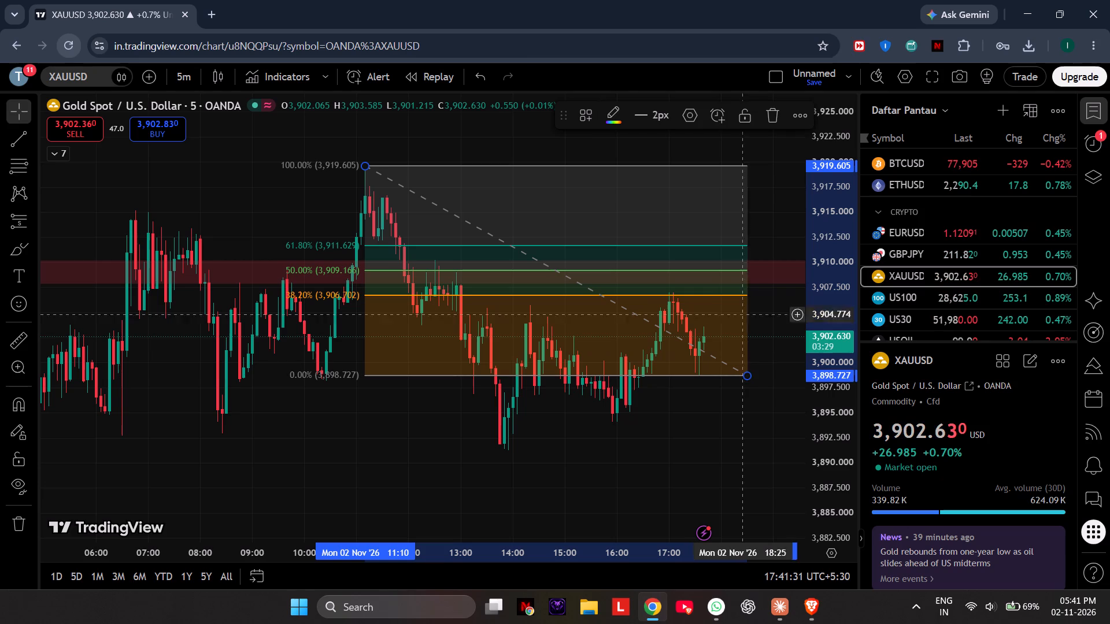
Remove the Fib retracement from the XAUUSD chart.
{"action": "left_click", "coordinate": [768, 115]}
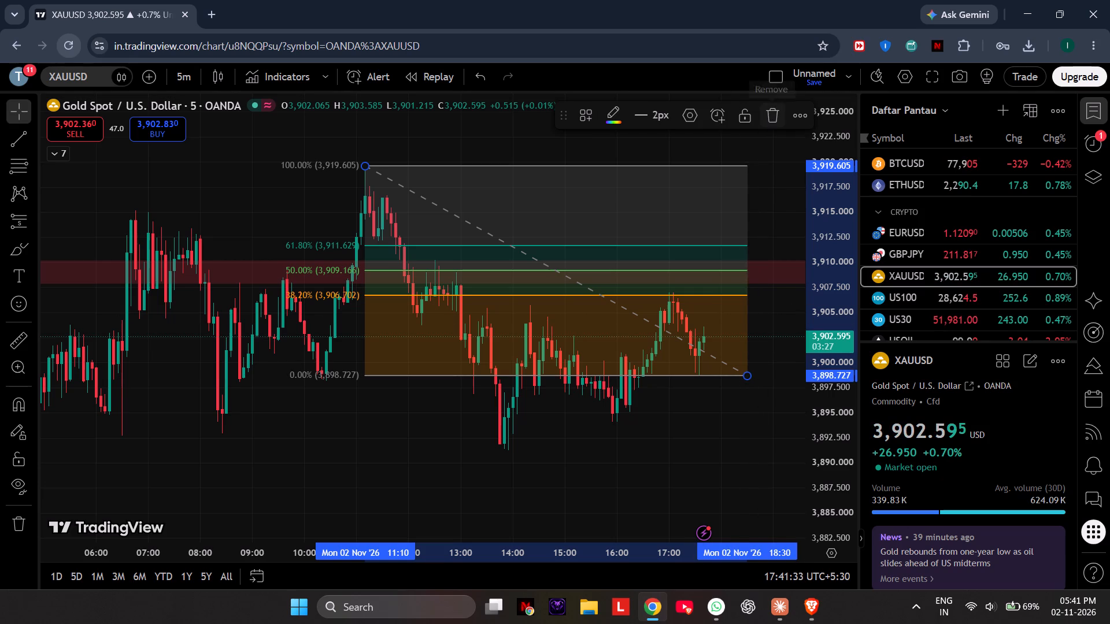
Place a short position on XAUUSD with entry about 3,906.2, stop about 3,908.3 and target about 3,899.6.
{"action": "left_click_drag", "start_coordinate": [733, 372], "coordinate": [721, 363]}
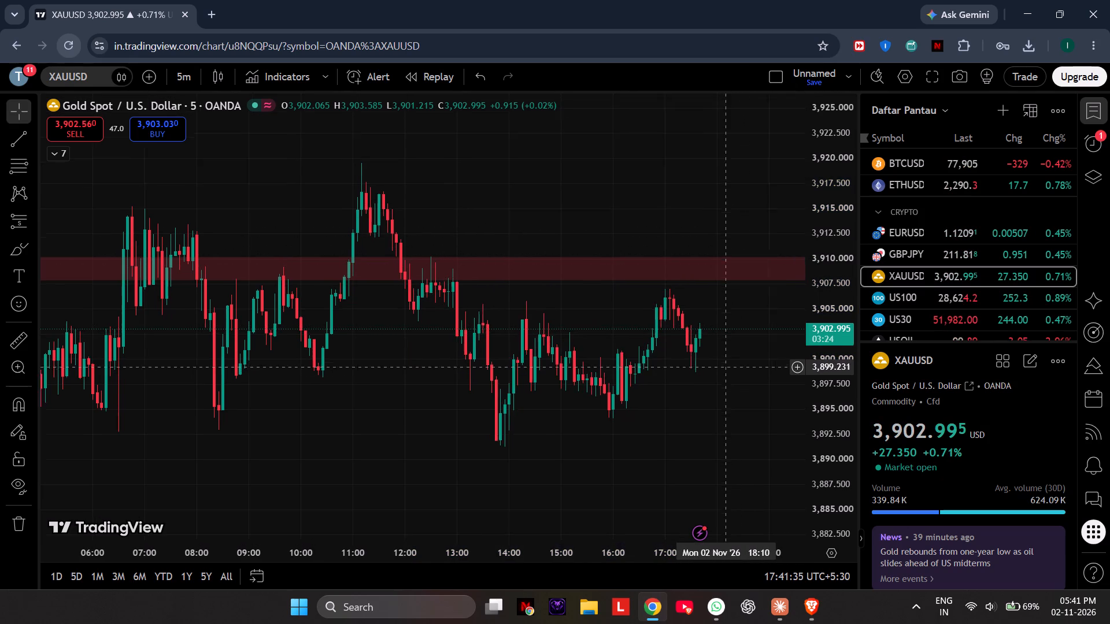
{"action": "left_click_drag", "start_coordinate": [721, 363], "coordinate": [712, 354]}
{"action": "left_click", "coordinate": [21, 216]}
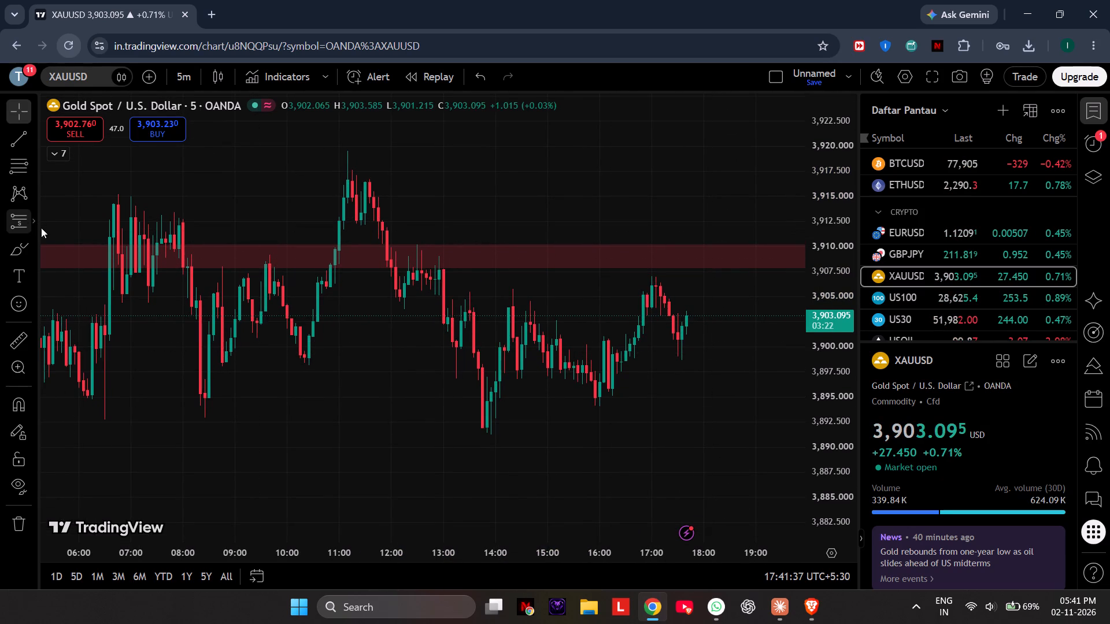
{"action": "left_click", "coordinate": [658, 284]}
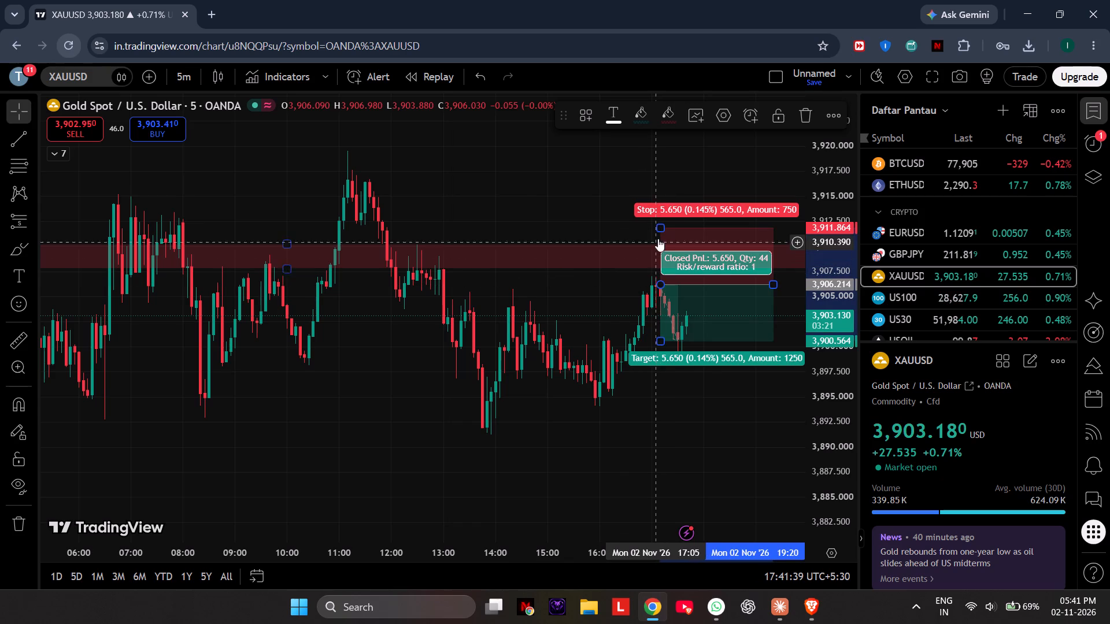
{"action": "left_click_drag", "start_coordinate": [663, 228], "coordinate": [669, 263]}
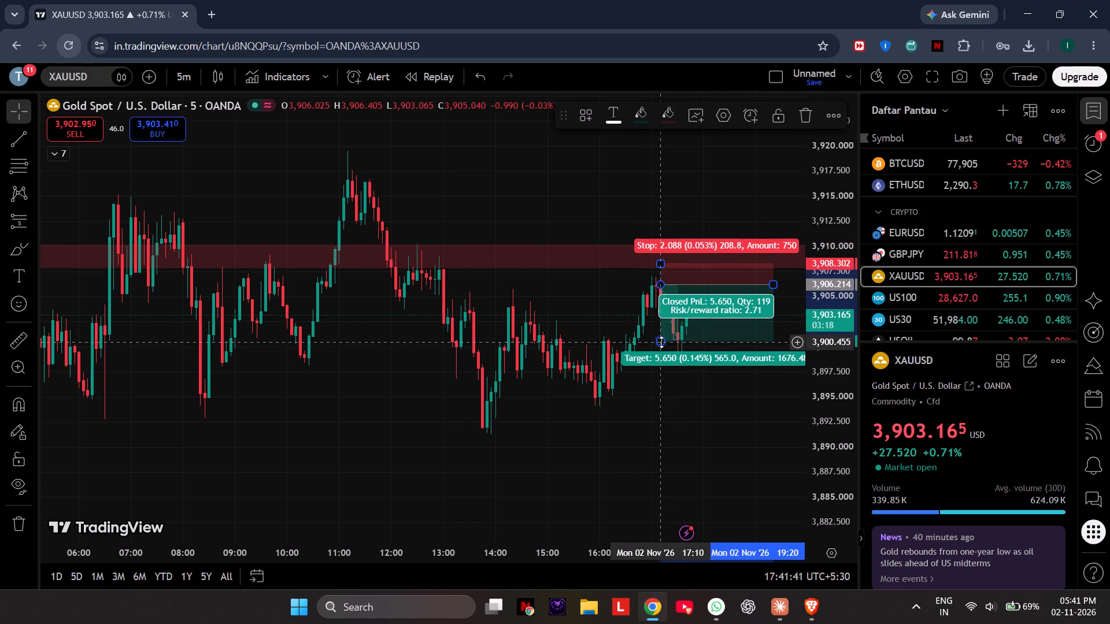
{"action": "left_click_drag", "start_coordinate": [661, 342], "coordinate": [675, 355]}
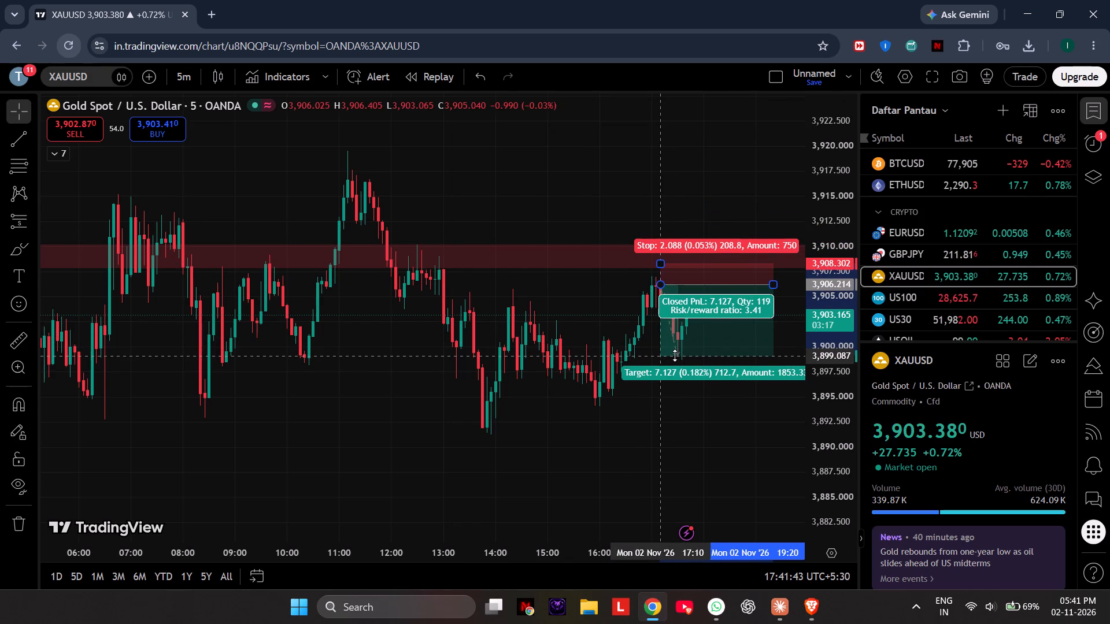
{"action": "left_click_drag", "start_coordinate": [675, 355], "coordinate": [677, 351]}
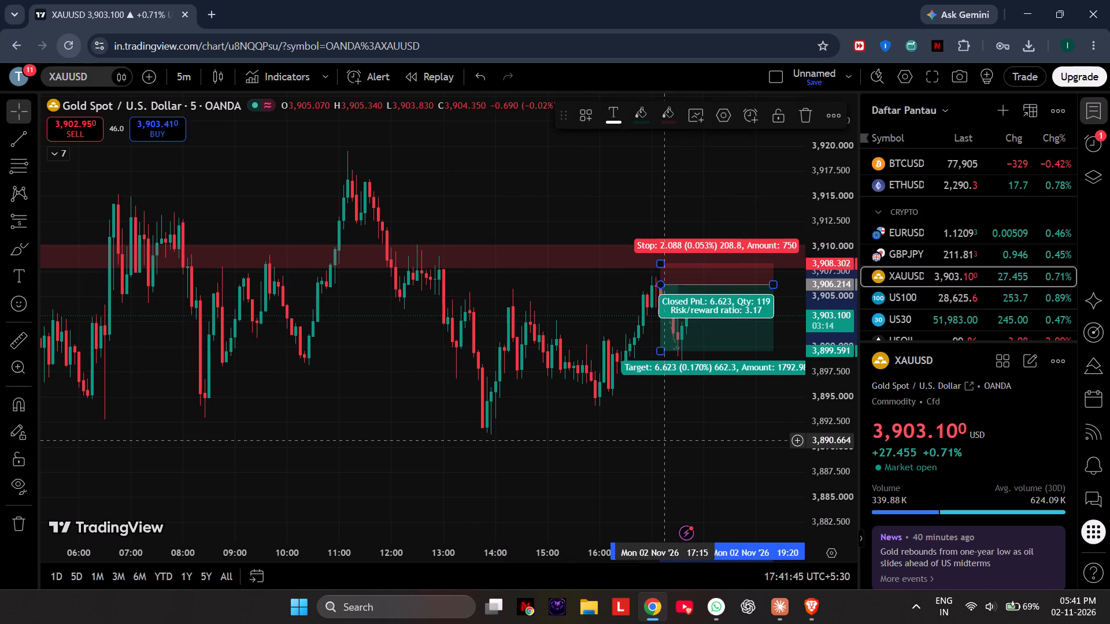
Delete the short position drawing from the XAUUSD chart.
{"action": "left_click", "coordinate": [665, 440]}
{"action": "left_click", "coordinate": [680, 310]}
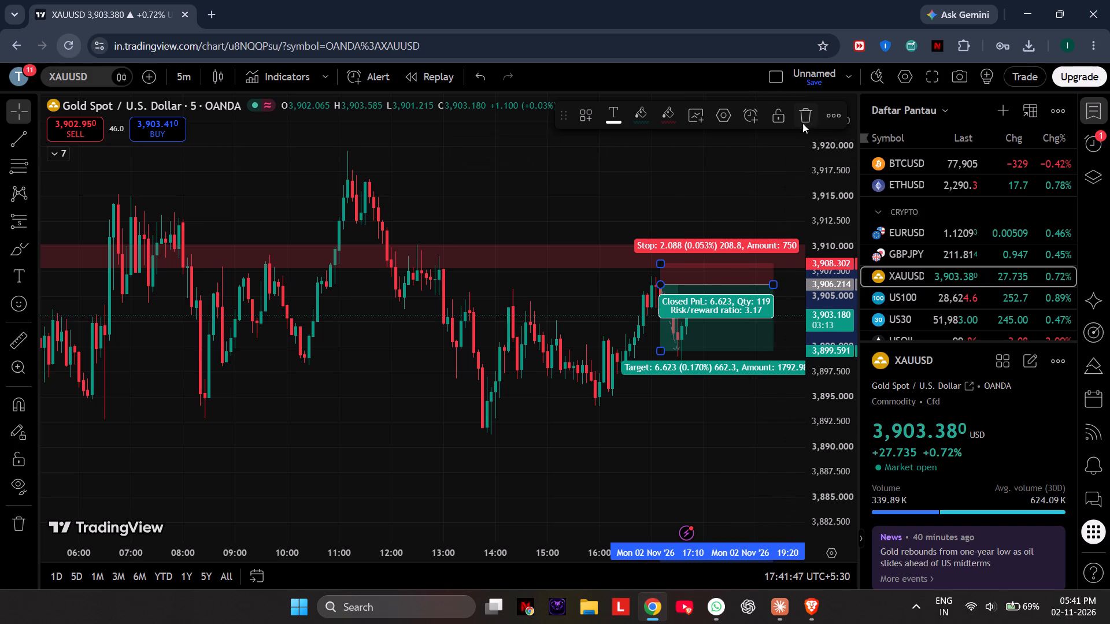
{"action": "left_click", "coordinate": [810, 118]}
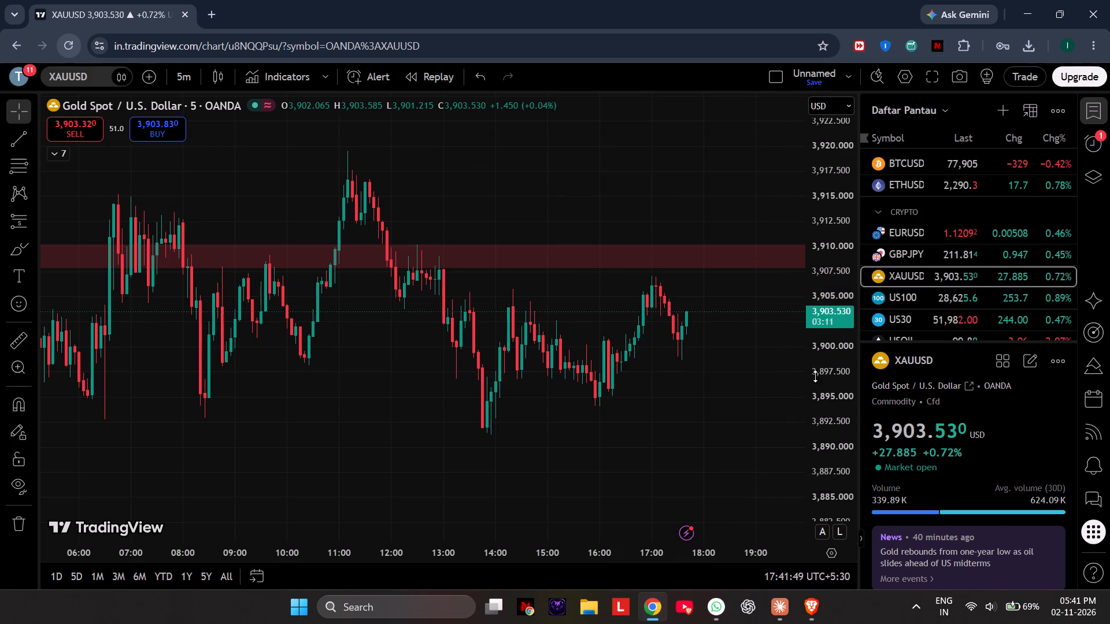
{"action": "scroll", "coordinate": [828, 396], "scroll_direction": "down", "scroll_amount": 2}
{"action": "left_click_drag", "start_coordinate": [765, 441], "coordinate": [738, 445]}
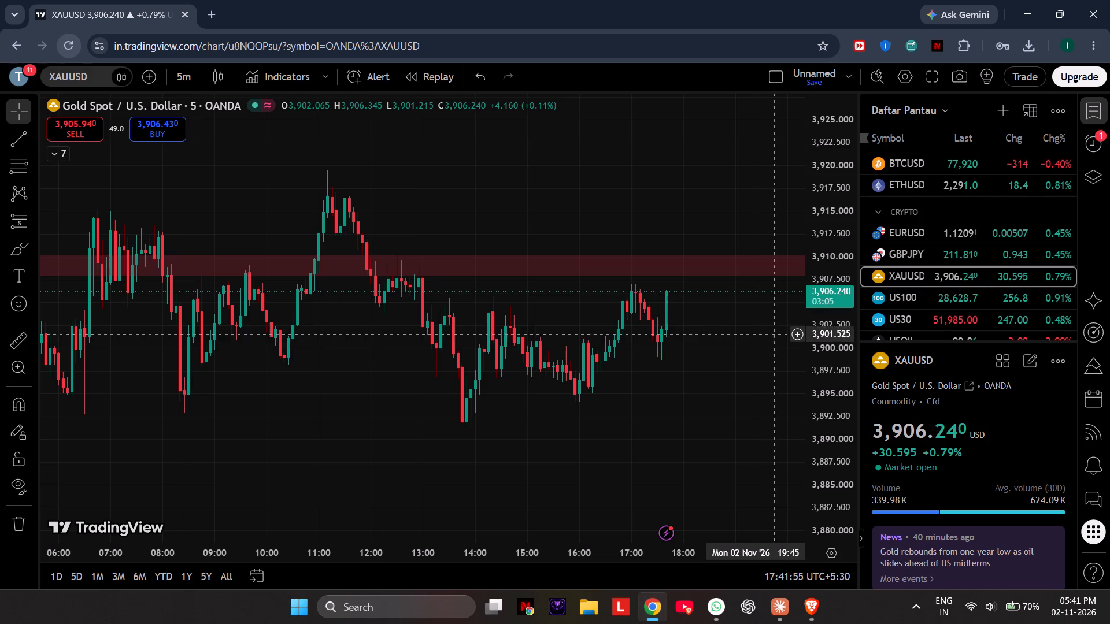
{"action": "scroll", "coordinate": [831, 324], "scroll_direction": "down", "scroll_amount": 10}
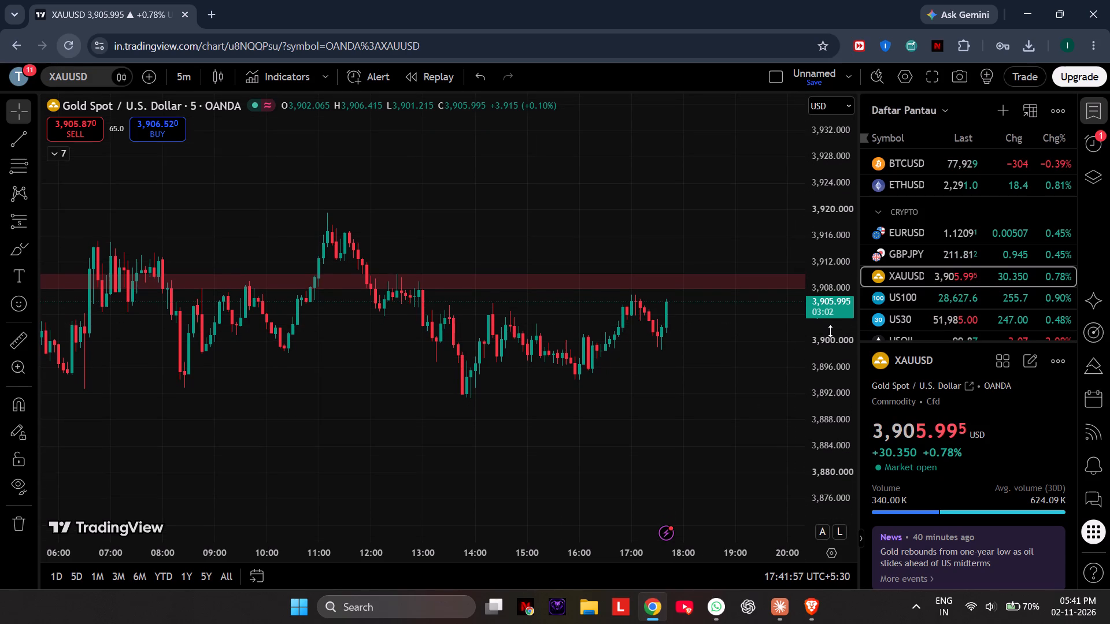
Switch to YouTube in Brave, filter the home feed to Live and unmute the CRYPTO LIVE TRADING stream's preview.
{"action": "left_click", "coordinate": [808, 610]}
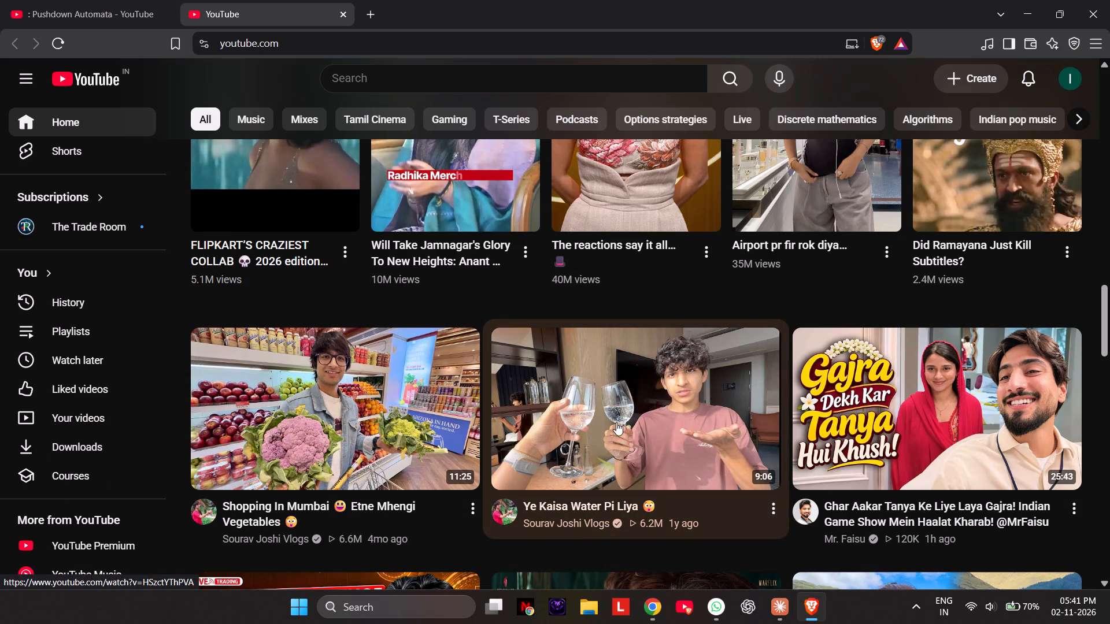
{"action": "scroll", "coordinate": [303, 262], "scroll_direction": "up", "scroll_amount": 3}
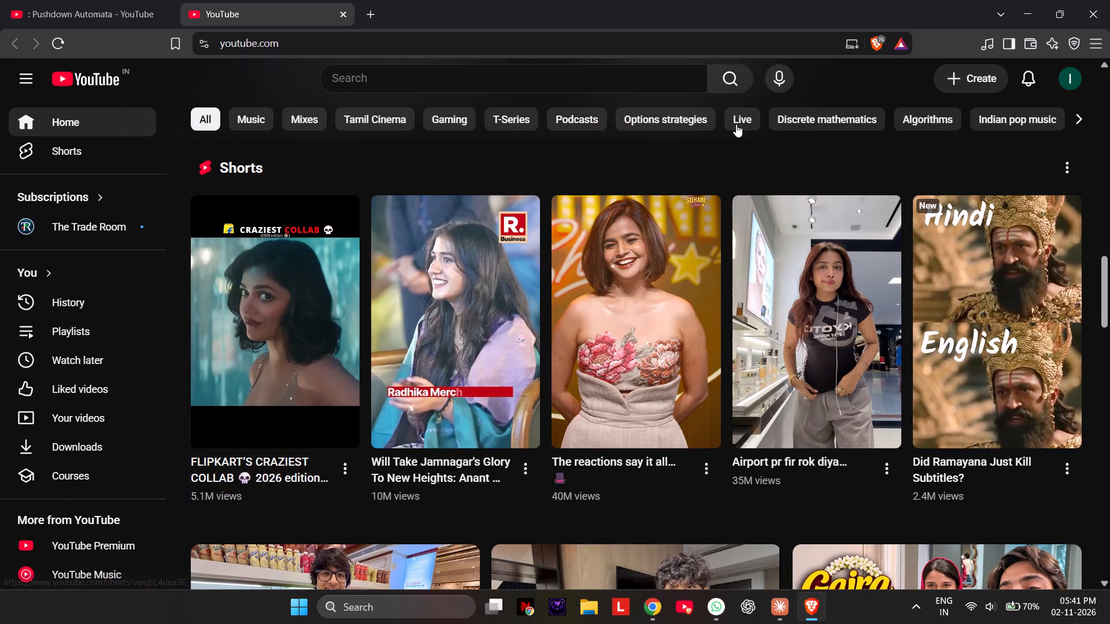
{"action": "left_click", "coordinate": [736, 124]}
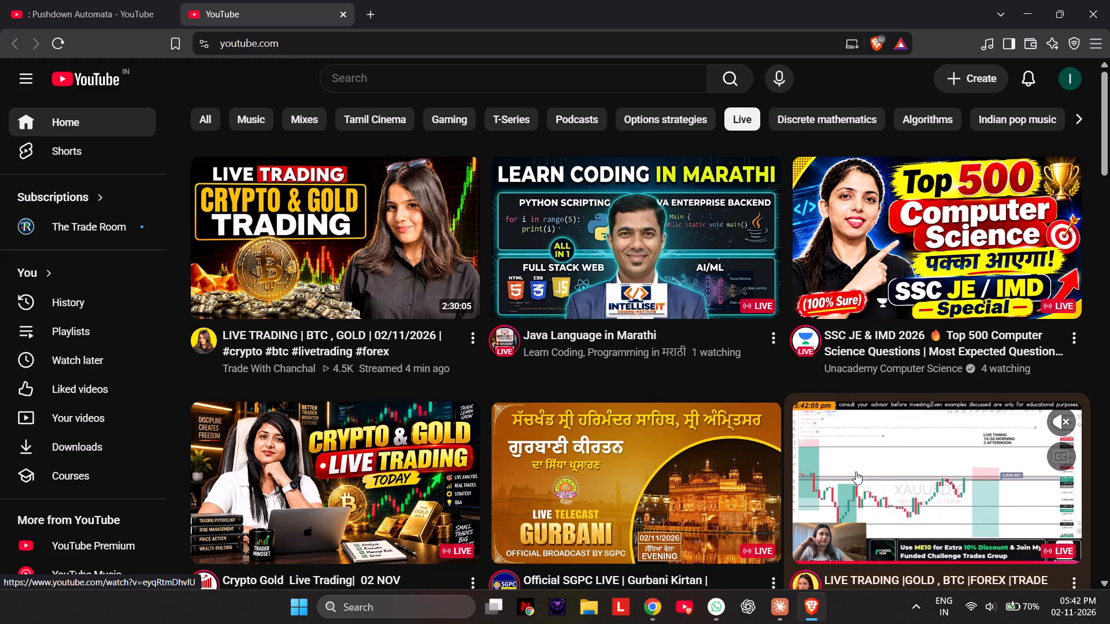
{"action": "scroll", "coordinate": [458, 231], "scroll_direction": "down", "scroll_amount": 2}
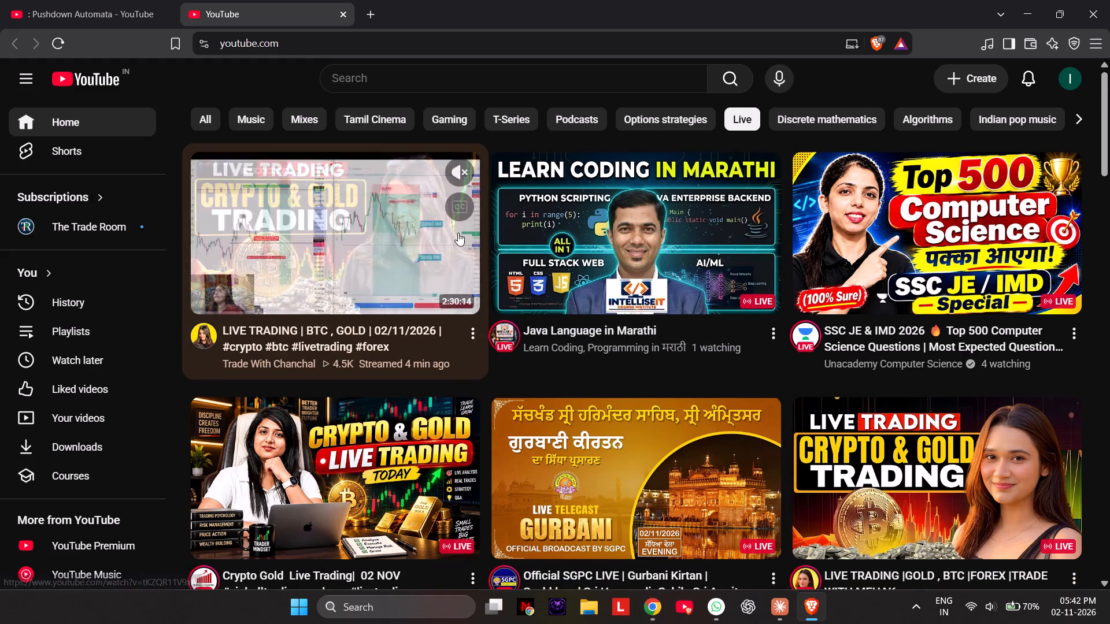
{"action": "scroll", "coordinate": [486, 421], "scroll_direction": "down", "scroll_amount": 2}
{"action": "scroll", "coordinate": [401, 482], "scroll_direction": "down", "scroll_amount": 3}
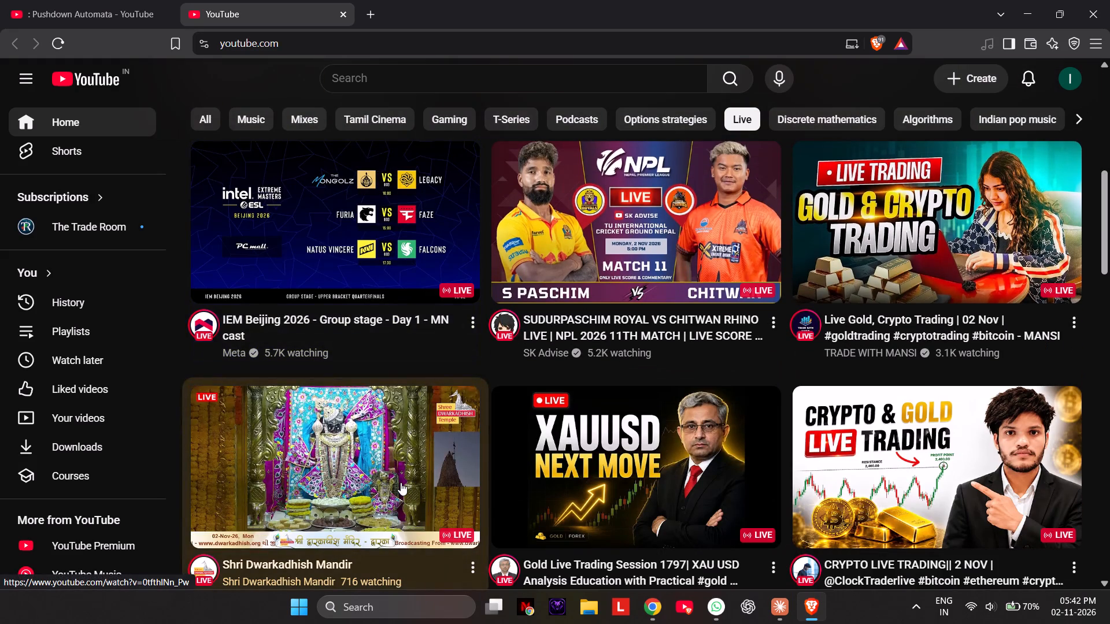
{"action": "scroll", "coordinate": [401, 482], "scroll_direction": "down", "scroll_amount": 1}
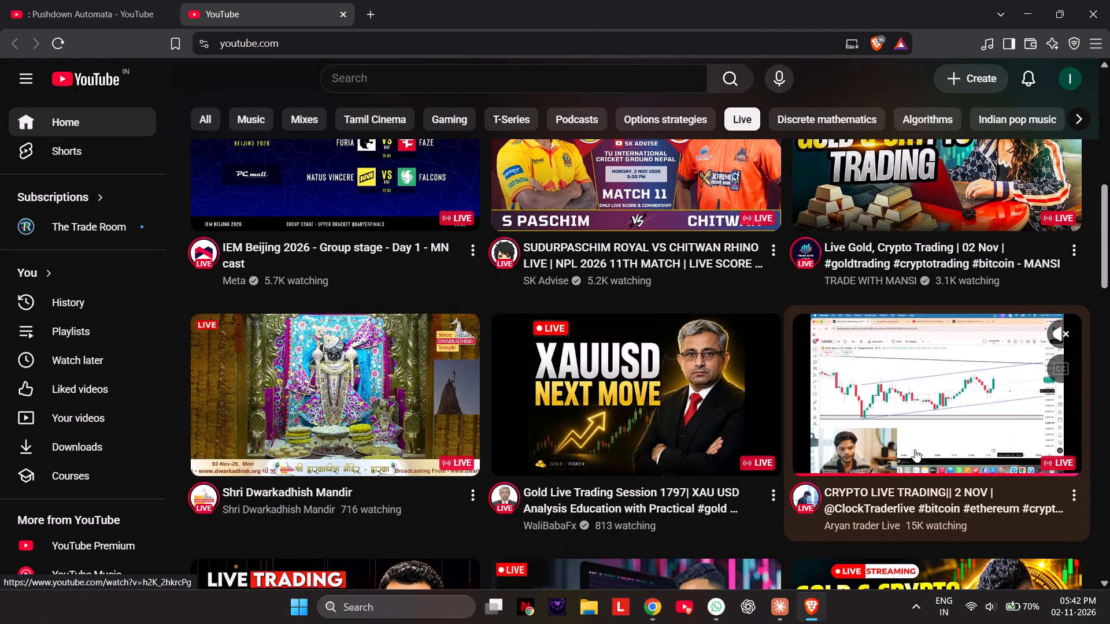
{"action": "left_click", "coordinate": [1059, 329]}
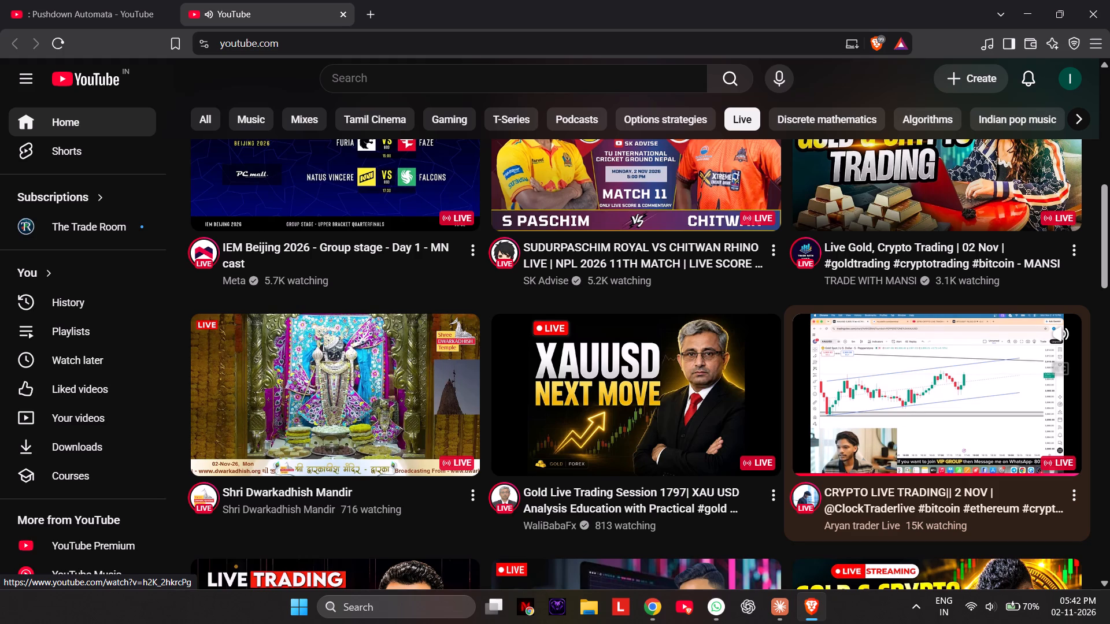
Browse further live streams and preview the XAUUSD, gold and crypto trading sessions.
{"action": "scroll", "coordinate": [521, 426], "scroll_direction": "down", "scroll_amount": 3}
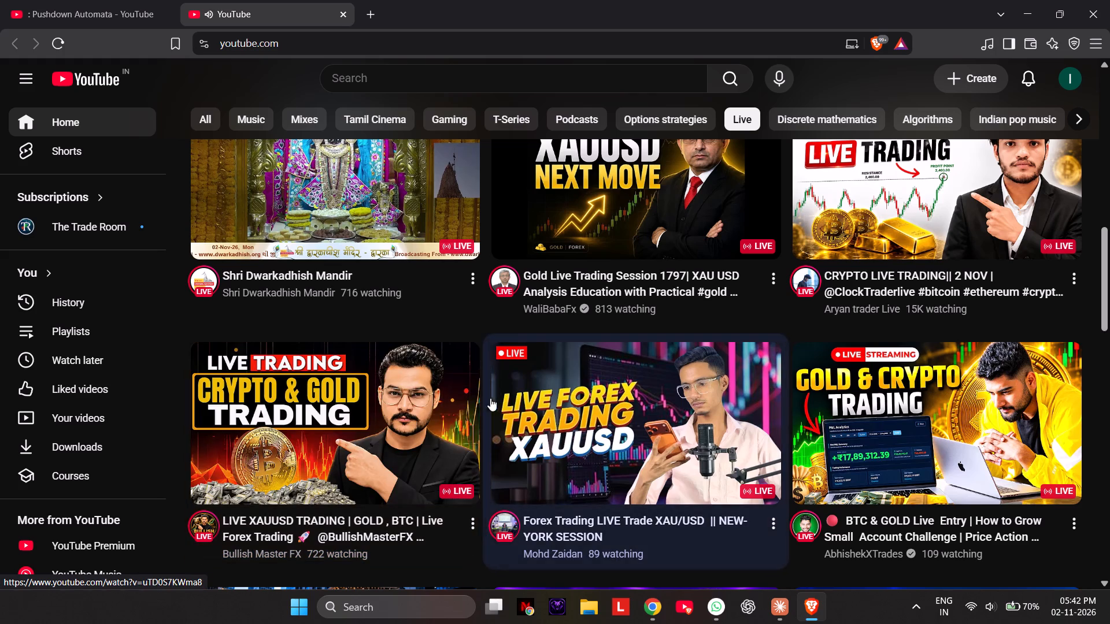
{"action": "scroll", "coordinate": [430, 427], "scroll_direction": "down", "scroll_amount": 1}
{"action": "scroll", "coordinate": [580, 375], "scroll_direction": "down", "scroll_amount": 2}
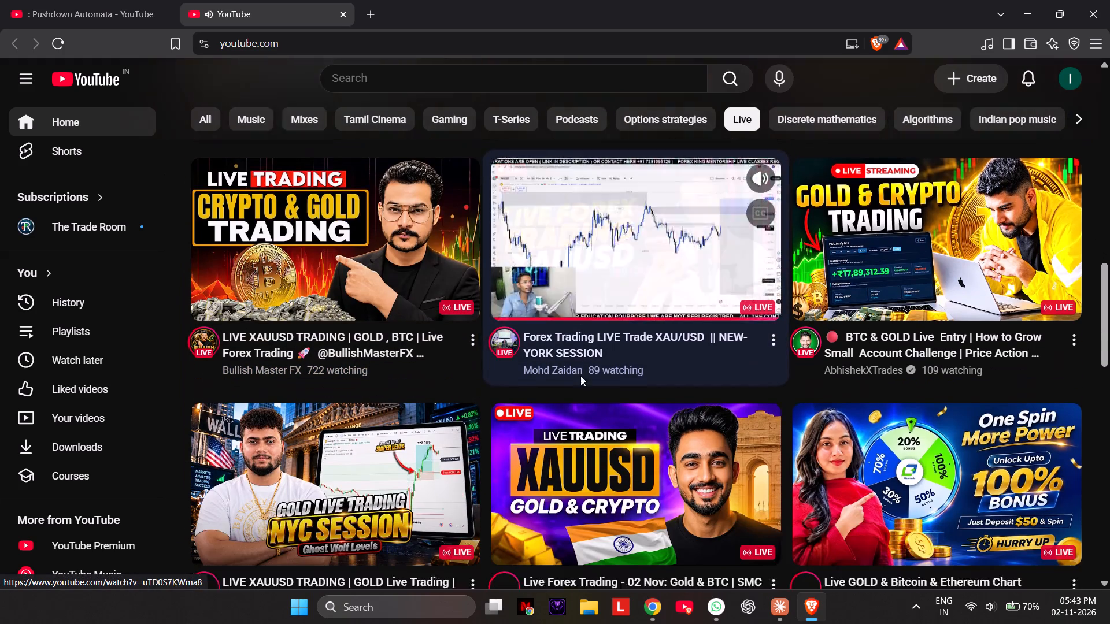
{"action": "scroll", "coordinate": [580, 376], "scroll_direction": "down", "scroll_amount": 1}
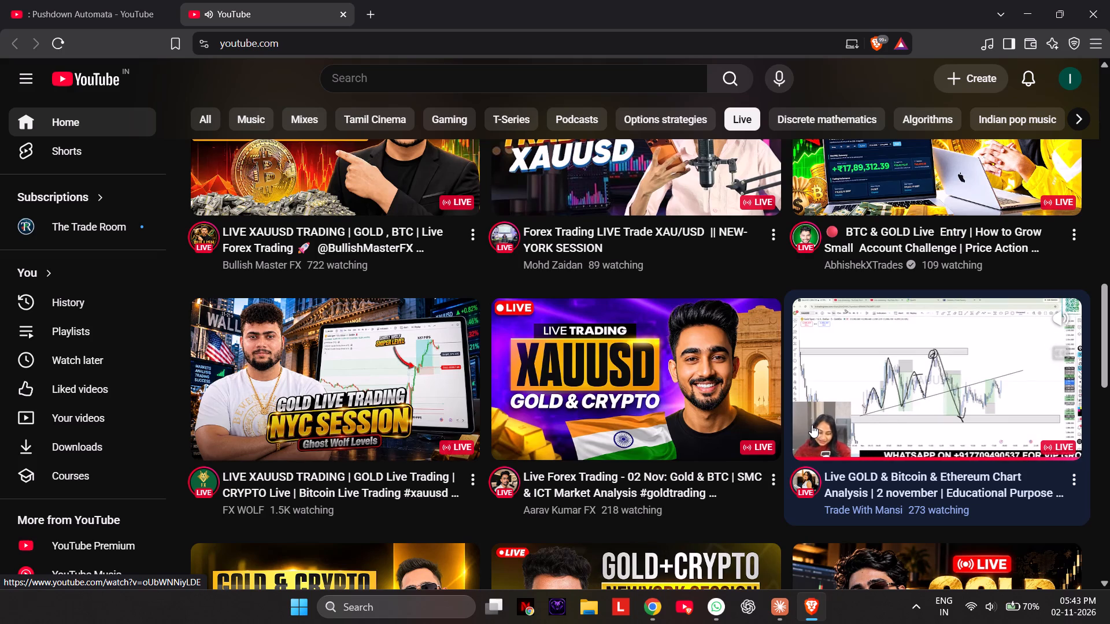
{"action": "scroll", "coordinate": [812, 425], "scroll_direction": "down", "scroll_amount": 1}
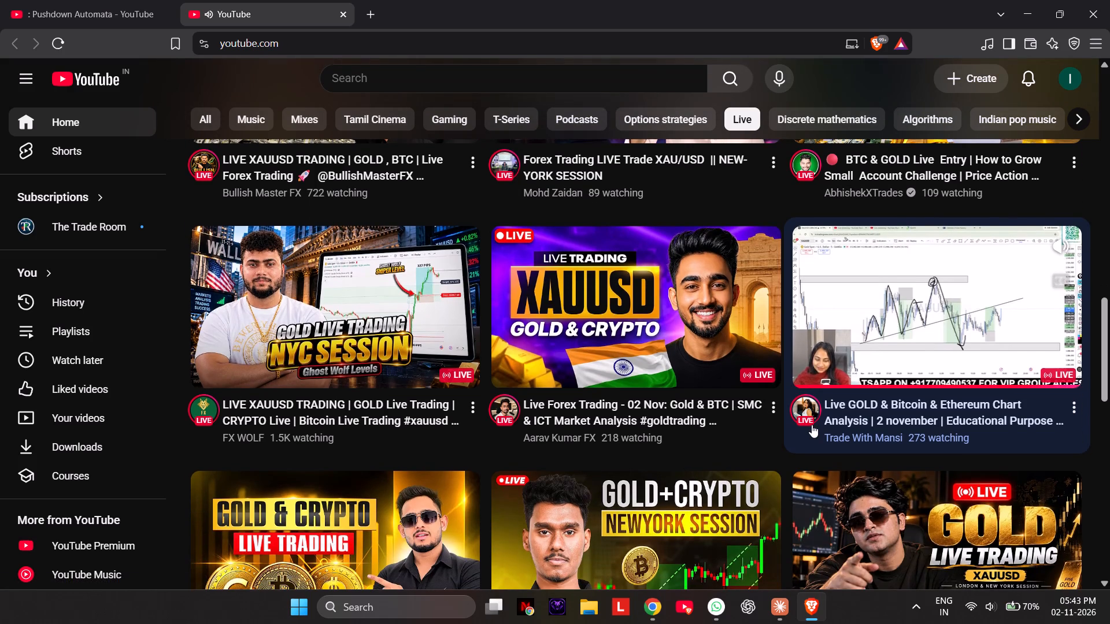
Return to the XAUUSD chart in Chrome and examine the recent 5-minute candles against the red zone.
{"action": "left_click", "coordinate": [652, 612]}
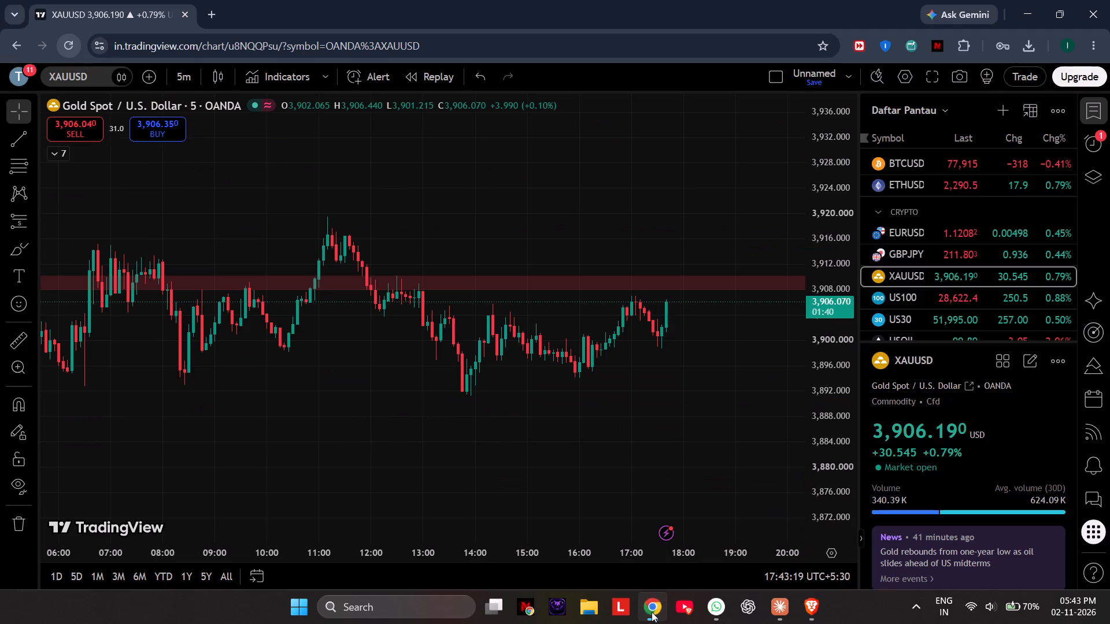
{"action": "left_click_drag", "start_coordinate": [712, 380], "coordinate": [689, 361]}
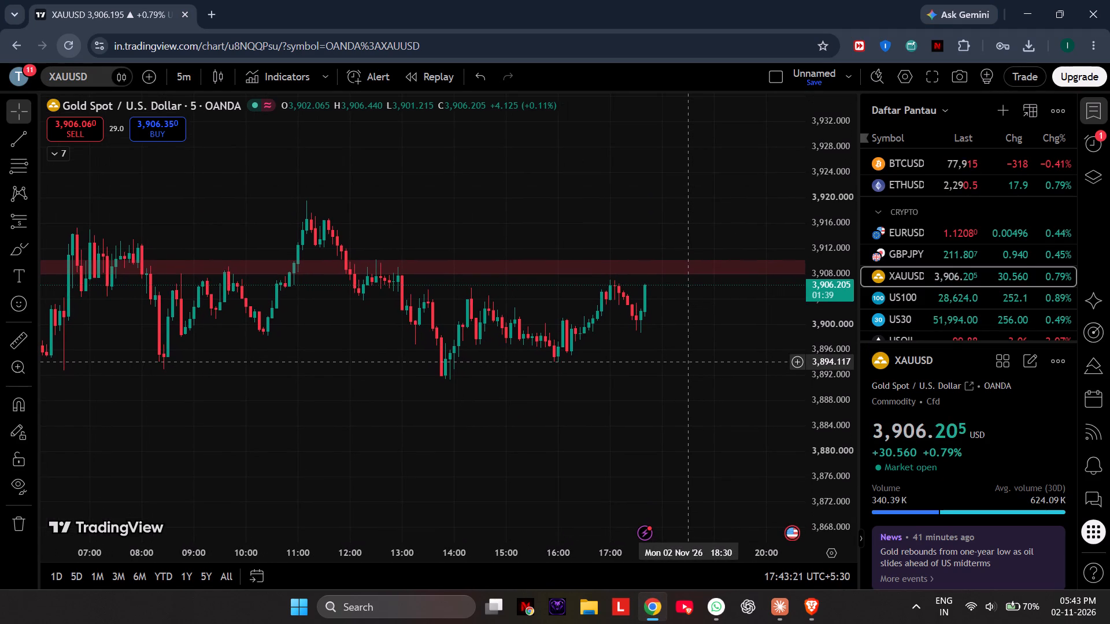
{"action": "scroll", "coordinate": [689, 362], "scroll_direction": "down", "scroll_amount": 4}
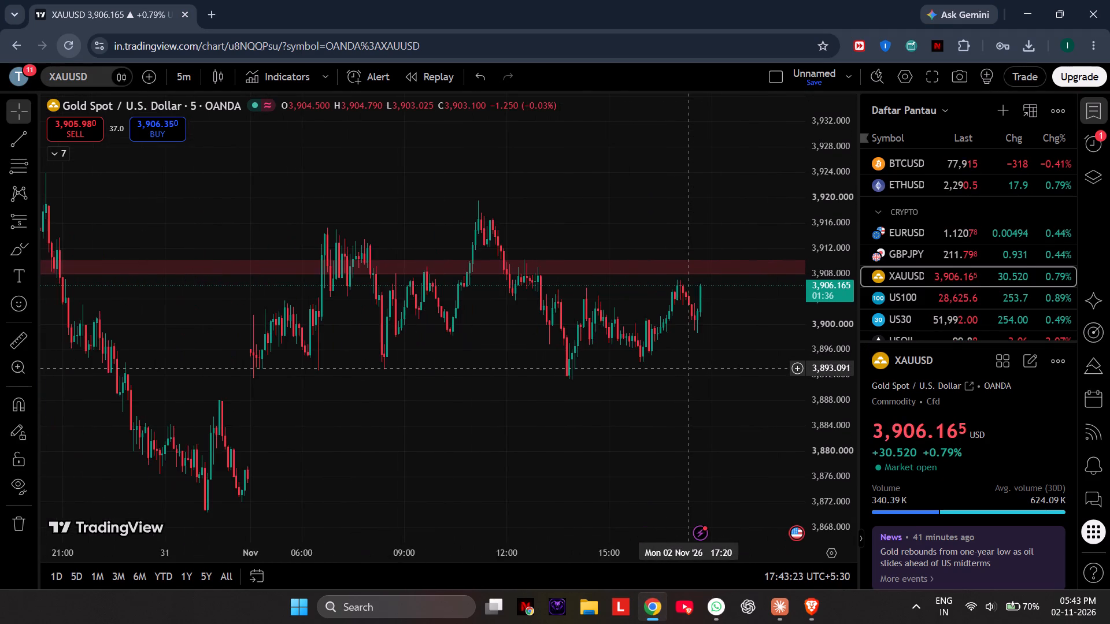
{"action": "scroll", "coordinate": [690, 368], "scroll_direction": "up", "scroll_amount": 2}
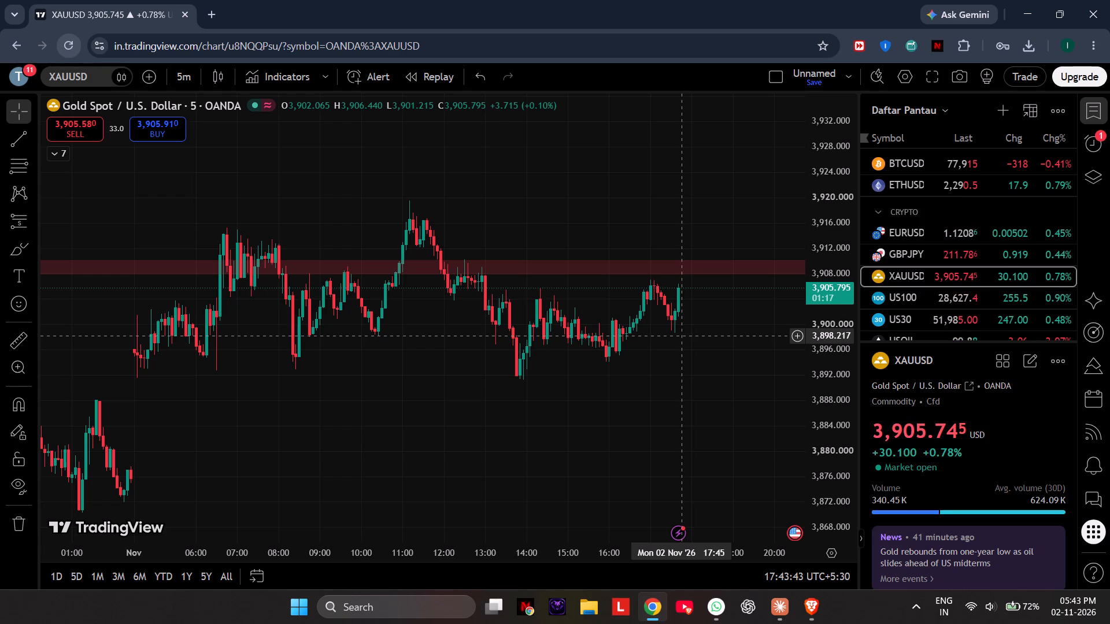
Open the US100 chart from the watchlist and examine its price action around the marked zones and horizontal levels.
{"action": "left_click", "coordinate": [891, 308]}
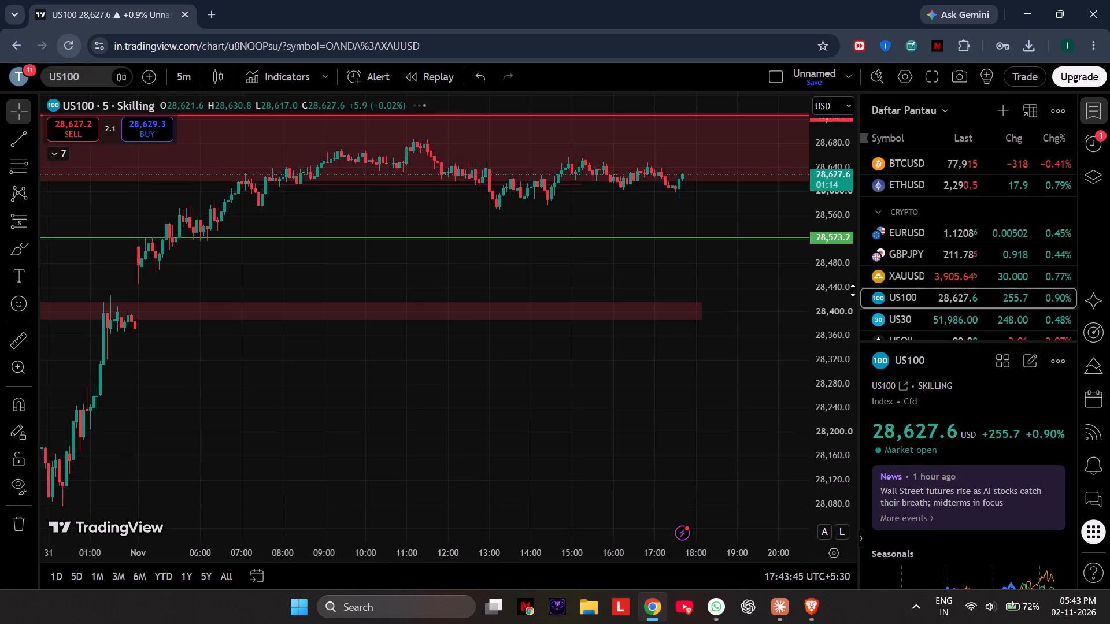
{"action": "scroll", "coordinate": [802, 399], "scroll_direction": "up", "scroll_amount": 11}
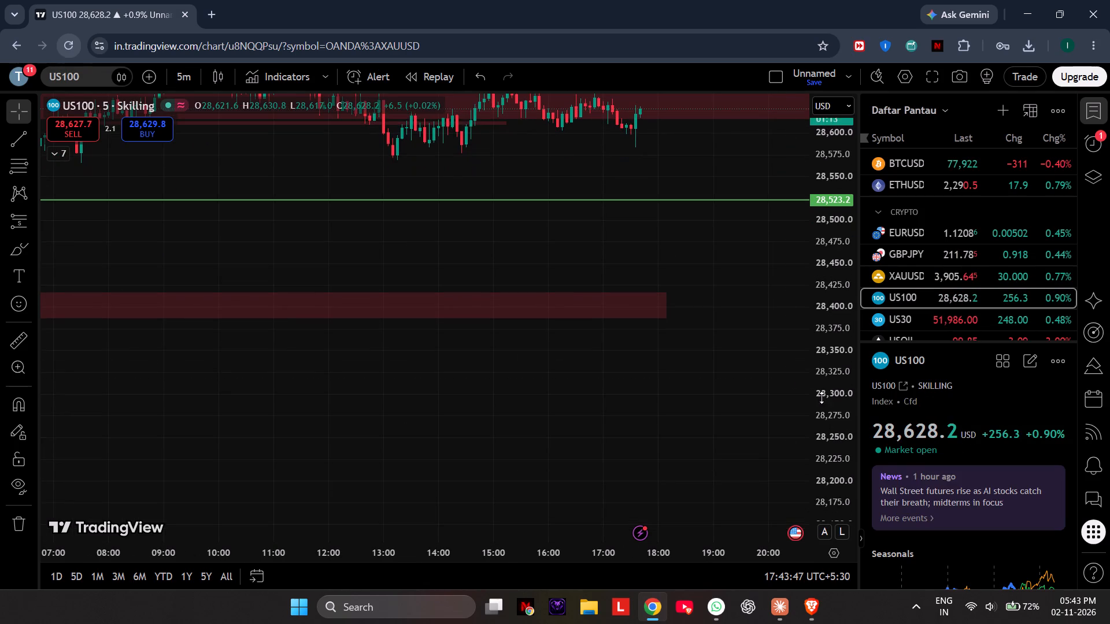
{"action": "left_click_drag", "start_coordinate": [780, 337], "coordinate": [731, 445]}
{"action": "scroll", "coordinate": [734, 438], "scroll_direction": "down", "scroll_amount": 2}
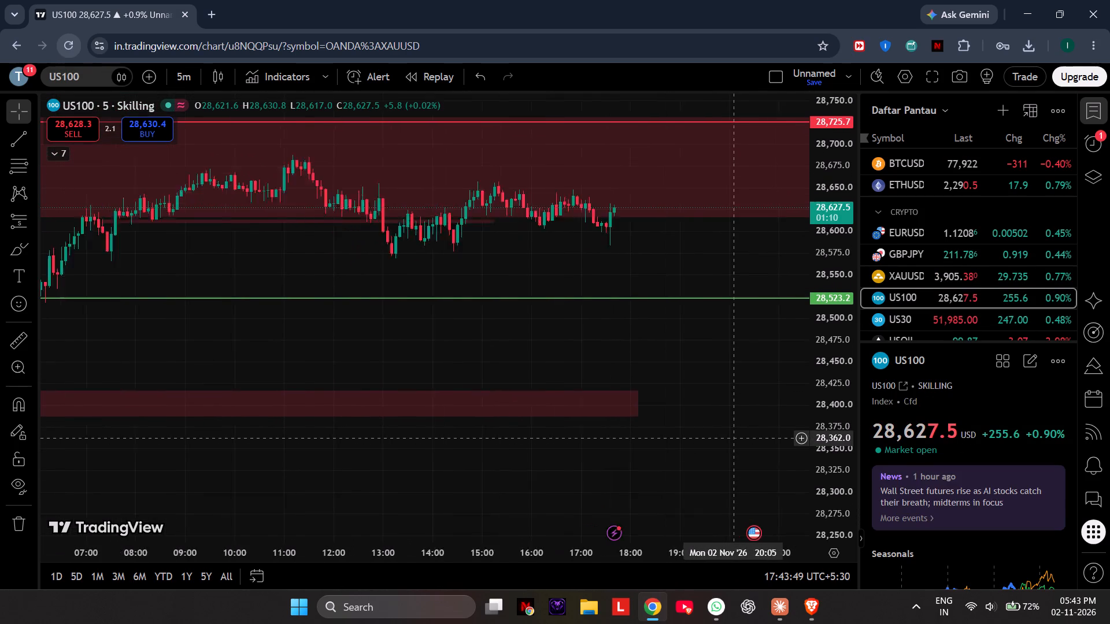
Open the BTCUSD chart from the watchlist and check its 5-minute price action against the red zone and green level.
{"action": "scroll", "coordinate": [734, 438], "scroll_direction": "down", "scroll_amount": 1}
{"action": "left_click", "coordinate": [928, 164]}
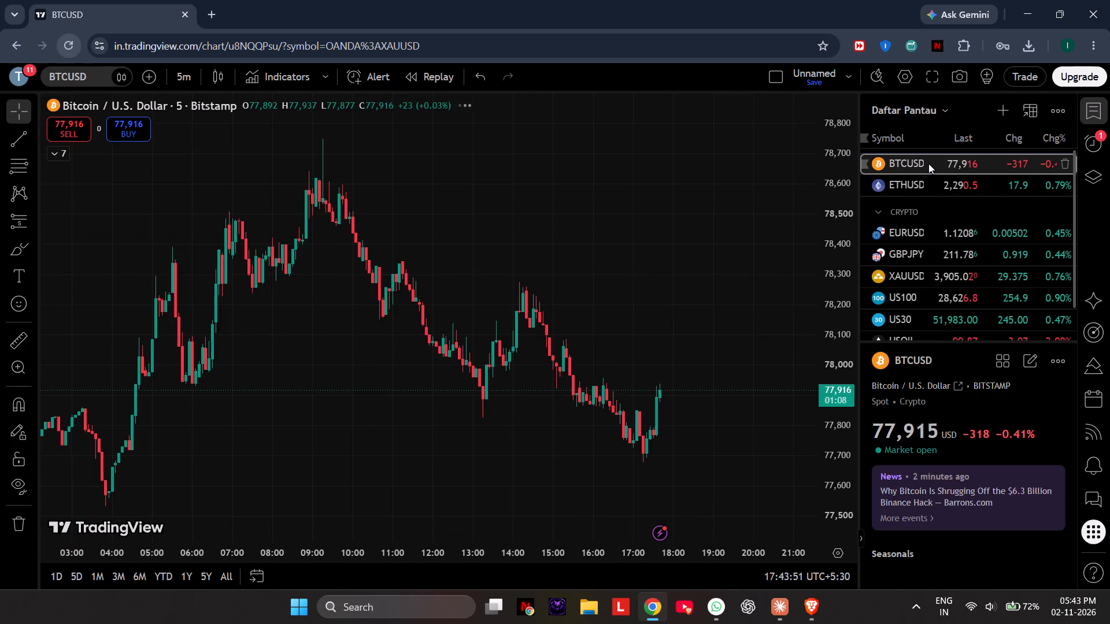
{"action": "scroll", "coordinate": [835, 421], "scroll_direction": "down", "scroll_amount": 5}
{"action": "left_click", "coordinate": [908, 221]}
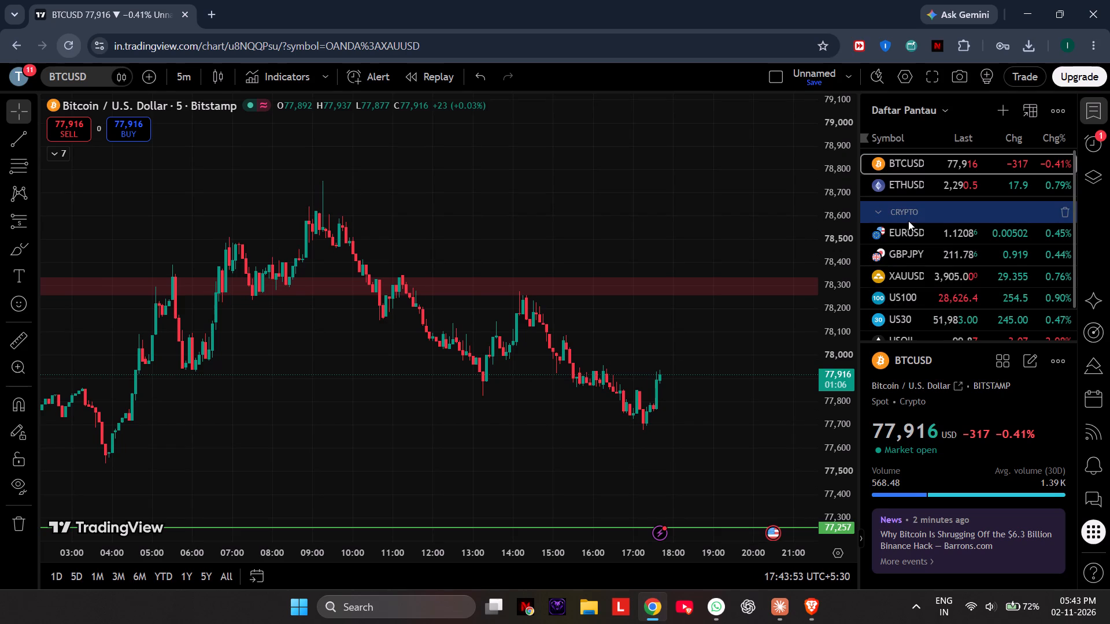
Open the GBPJPY chart from the watchlist and examine its 5-minute price action, including the red zone below price and the recent candles.
{"action": "left_click", "coordinate": [904, 248]}
{"action": "scroll", "coordinate": [834, 365], "scroll_direction": "down", "scroll_amount": 3}
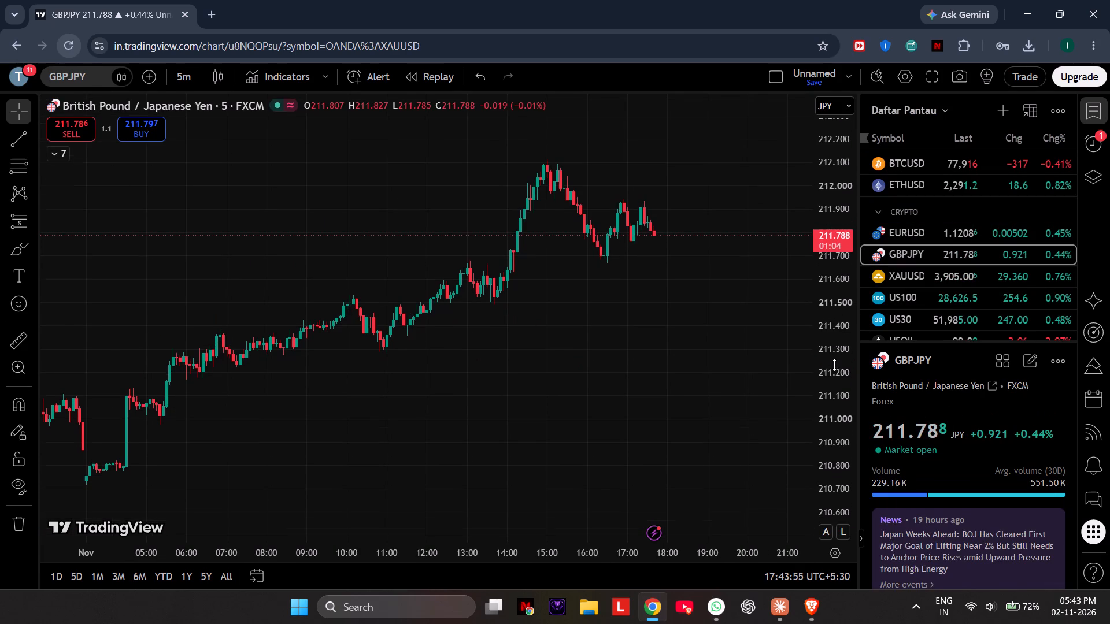
{"action": "scroll", "coordinate": [423, 376], "scroll_direction": "down", "scroll_amount": 4}
{"action": "left_click_drag", "start_coordinate": [596, 422], "coordinate": [539, 109]}
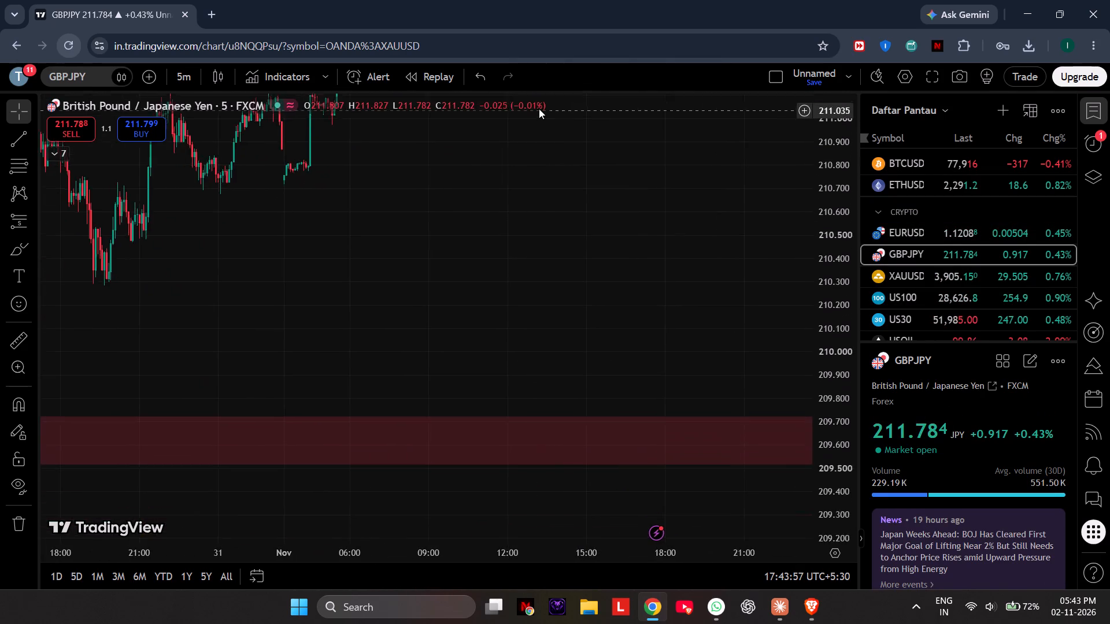
{"action": "left_click_drag", "start_coordinate": [539, 109], "coordinate": [379, 383]}
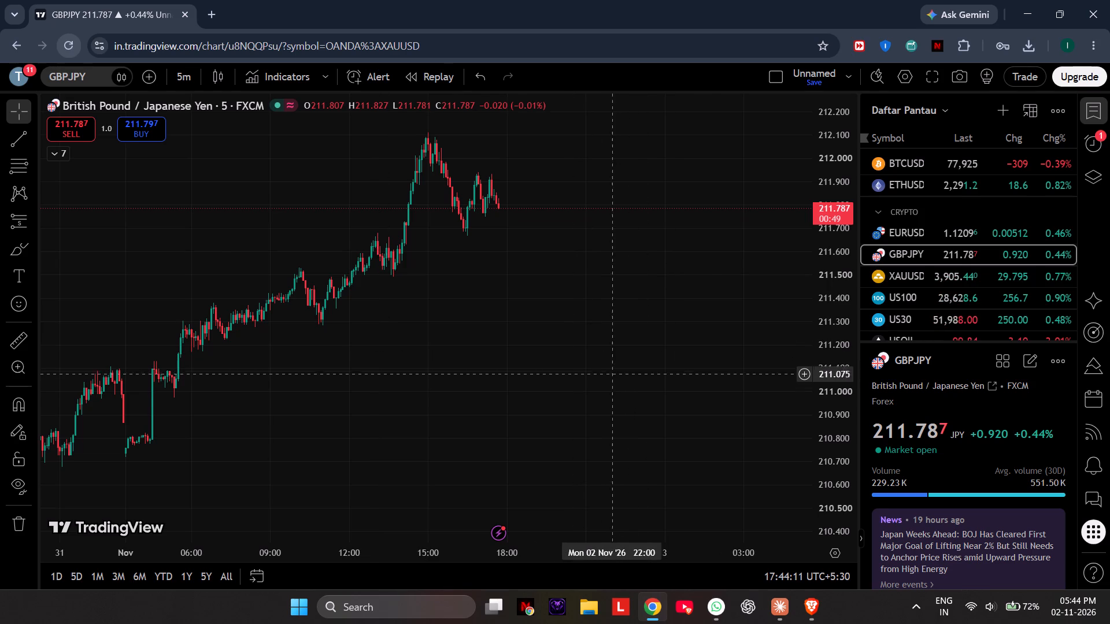
{"action": "scroll", "coordinate": [568, 397], "scroll_direction": "up", "scroll_amount": 4}
{"action": "left_click_drag", "start_coordinate": [386, 404], "coordinate": [501, 440]}
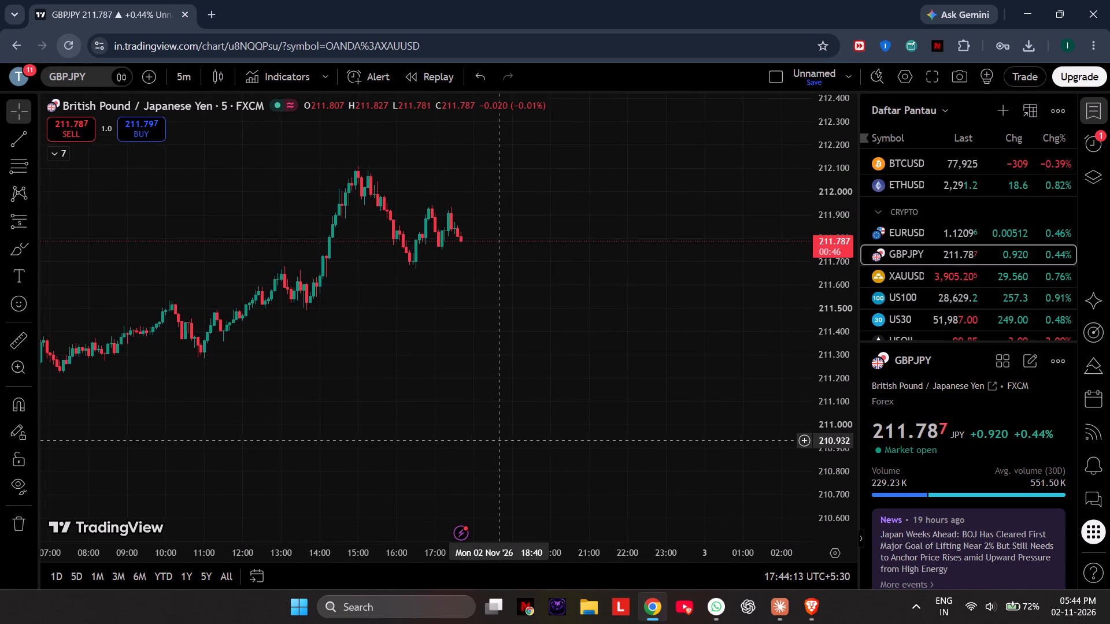
{"action": "left_click_drag", "start_coordinate": [501, 440], "coordinate": [530, 442]}
{"action": "left_click_drag", "start_coordinate": [673, 413], "coordinate": [704, 417]}
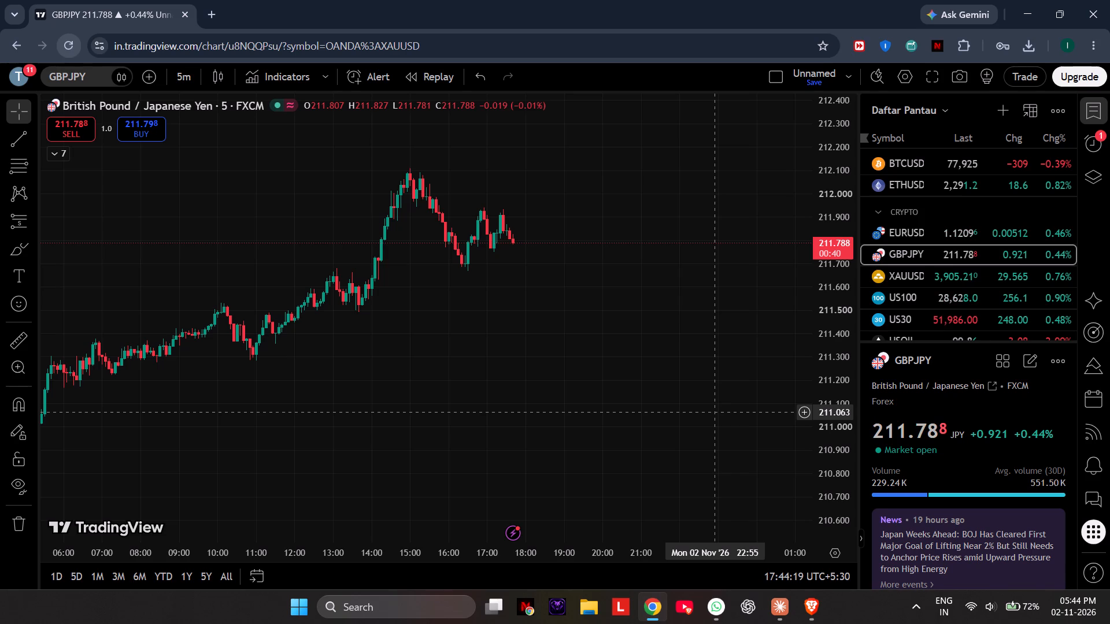
{"action": "scroll", "coordinate": [838, 421], "scroll_direction": "up", "scroll_amount": 1}
{"action": "left_click_drag", "start_coordinate": [720, 350], "coordinate": [712, 408]}
{"action": "scroll", "coordinate": [712, 410], "scroll_direction": "up", "scroll_amount": 2}
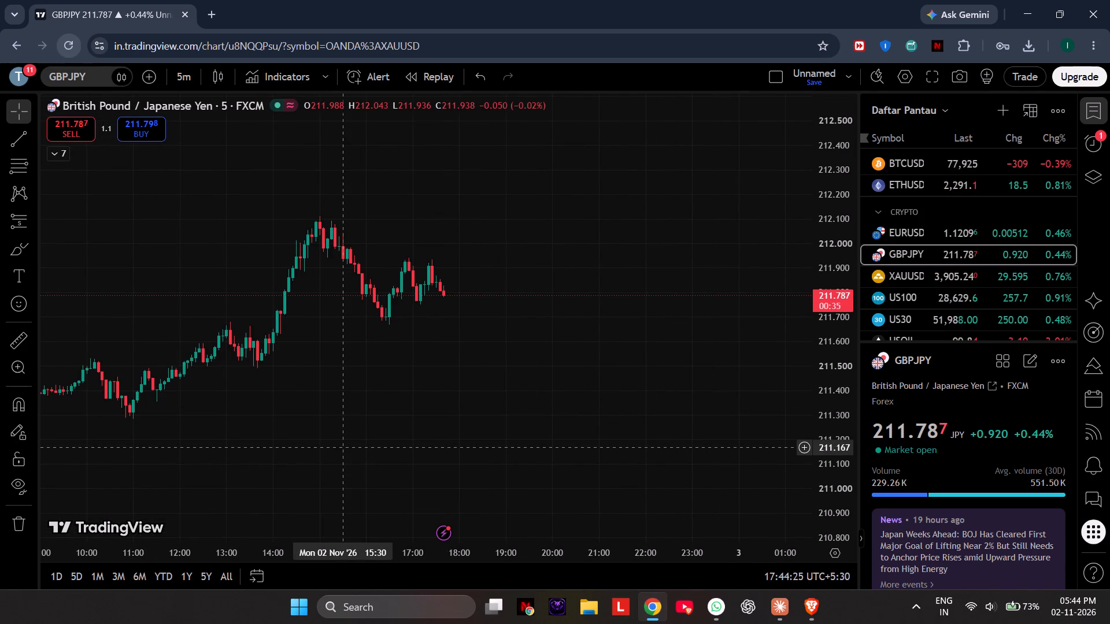
{"action": "left_click_drag", "start_coordinate": [345, 445], "coordinate": [493, 424]}
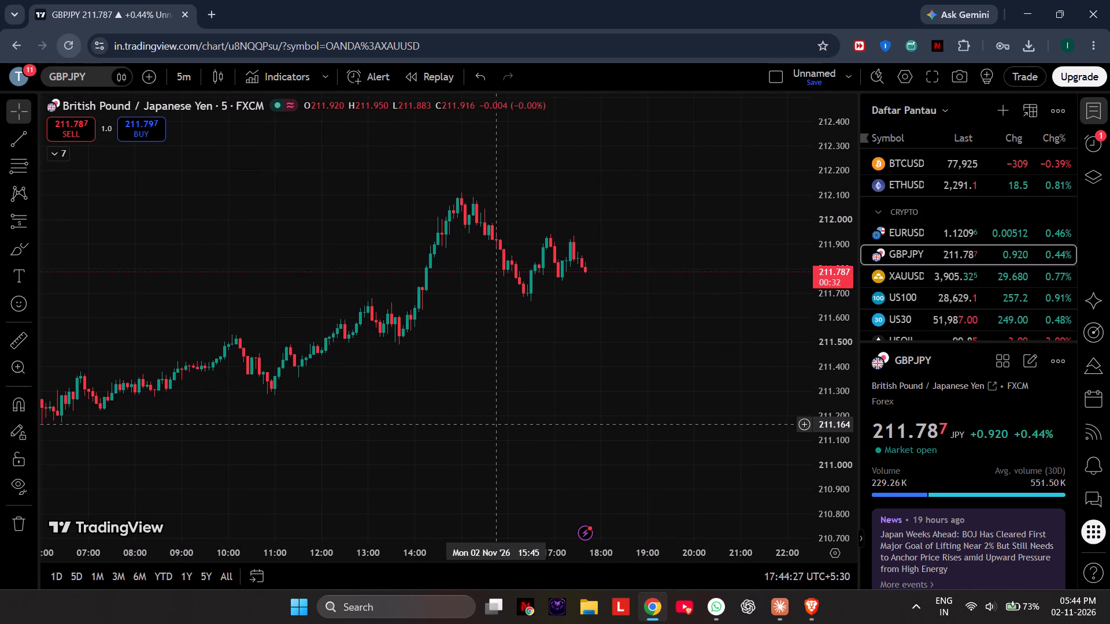